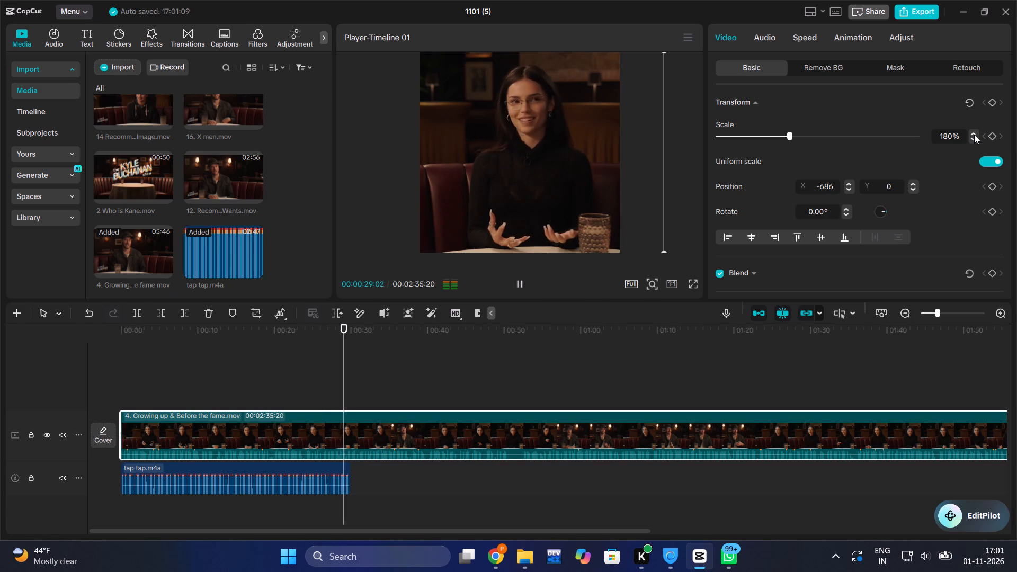
Trim the end of the interview video clip so that it stops at 00:00:30:00.
{"action": "key", "text": "space"}
{"action": "key", "text": "space"}
{"action": "key", "text": "space"}
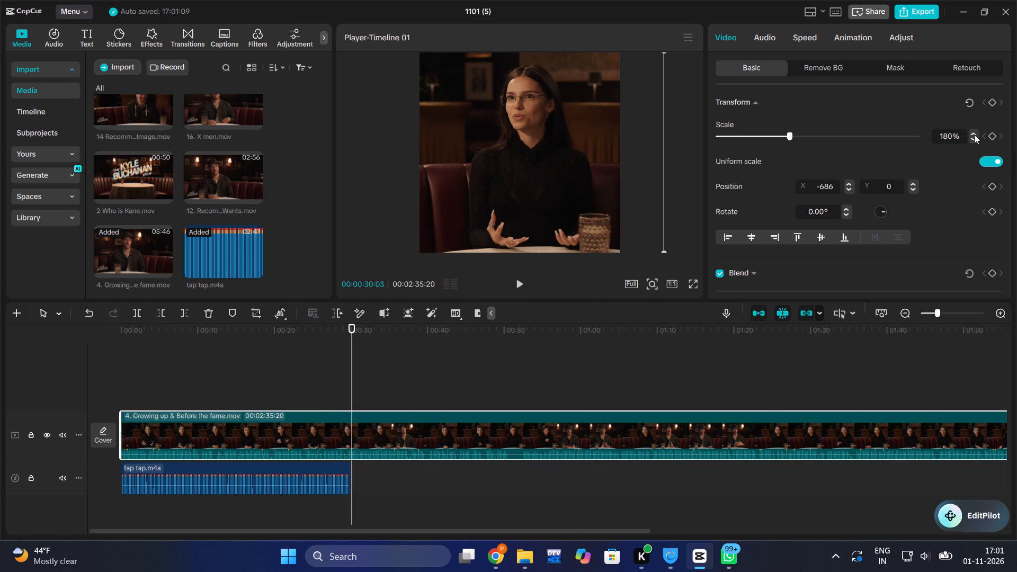
{"action": "left_click", "coordinate": [351, 361]}
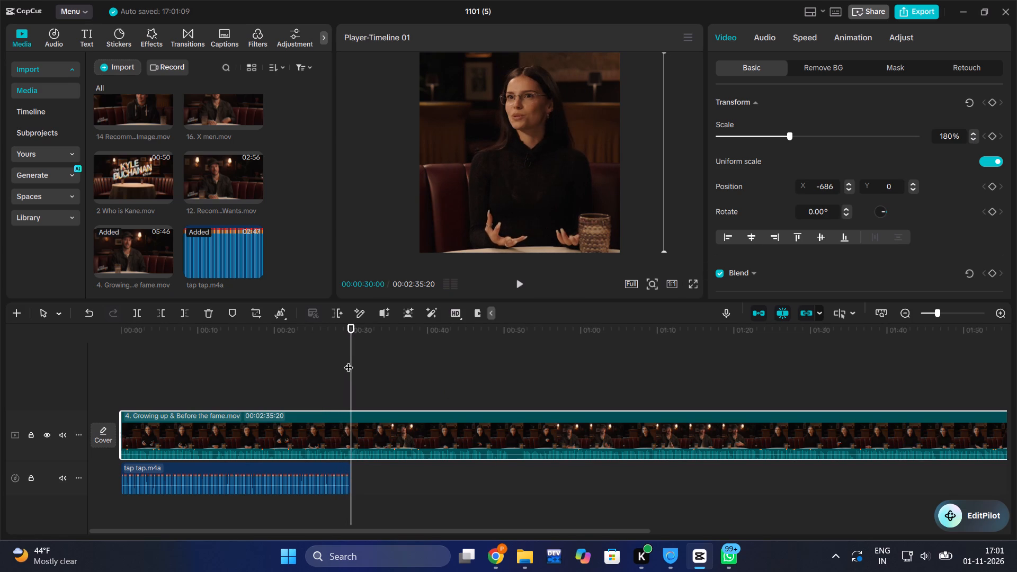
{"action": "left_click", "coordinate": [184, 318]}
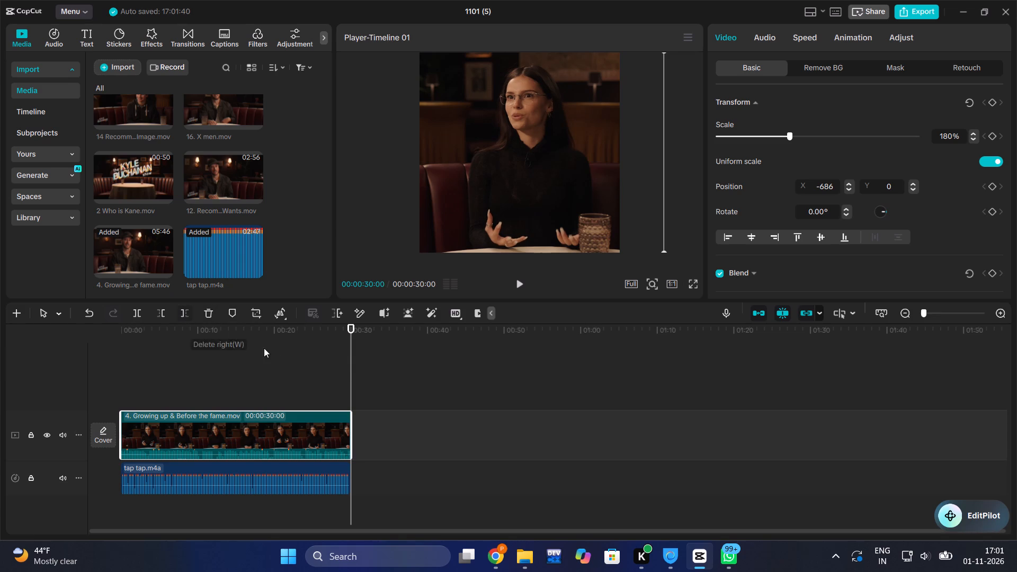
Generate English auto captions for the video from the start of the timeline.
{"action": "left_click_drag", "start_coordinate": [350, 362], "coordinate": [92, 441]}
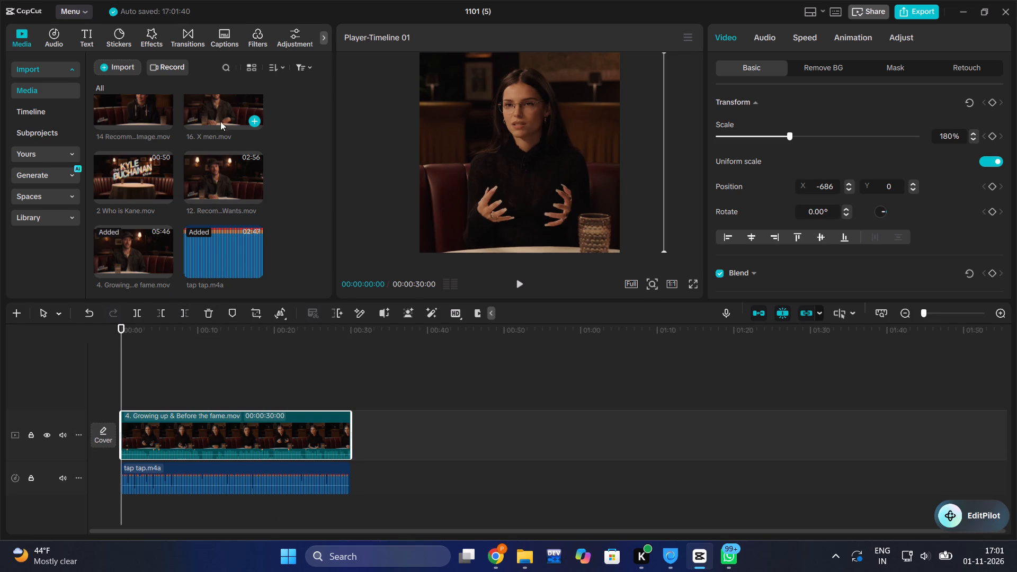
{"action": "left_click", "coordinate": [227, 38]}
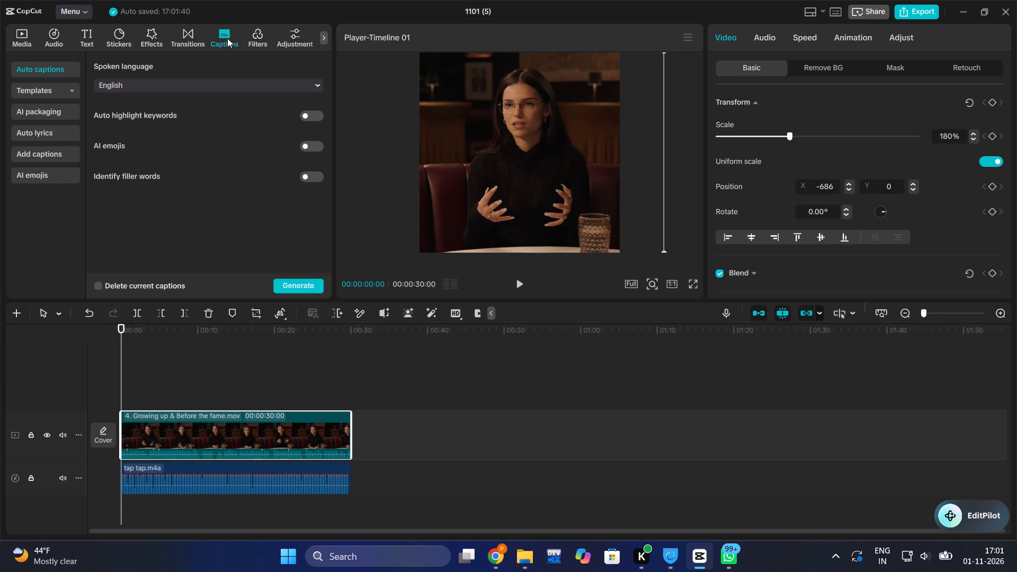
{"action": "left_click", "coordinate": [297, 283]}
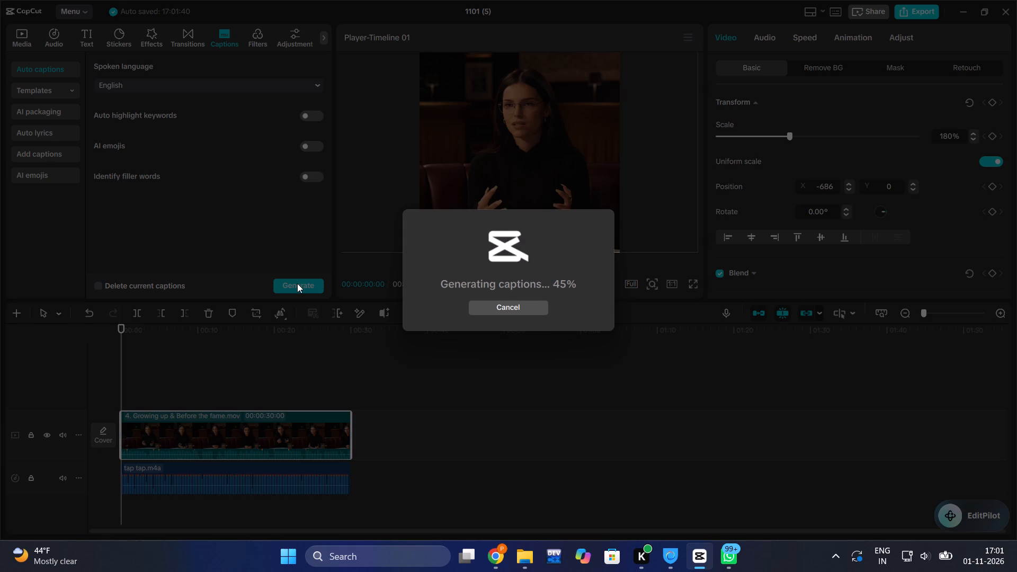
Switch to File Explorer and review the exported videos n5 and n4 from the washington folder in VLC media player.
{"action": "left_click", "coordinate": [530, 554]}
{"action": "right_click", "coordinate": [460, 151]}
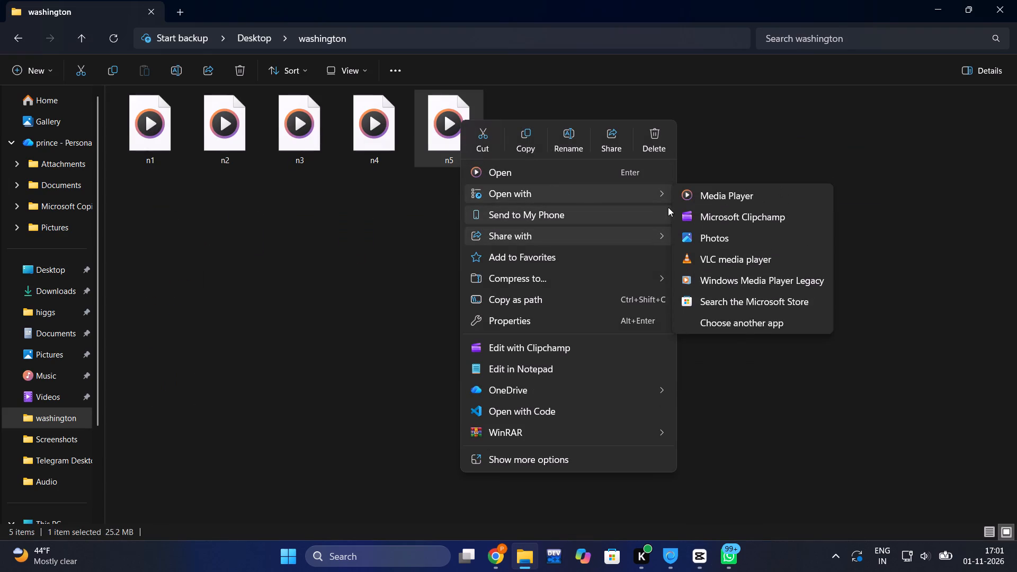
{"action": "left_click", "coordinate": [733, 256]}
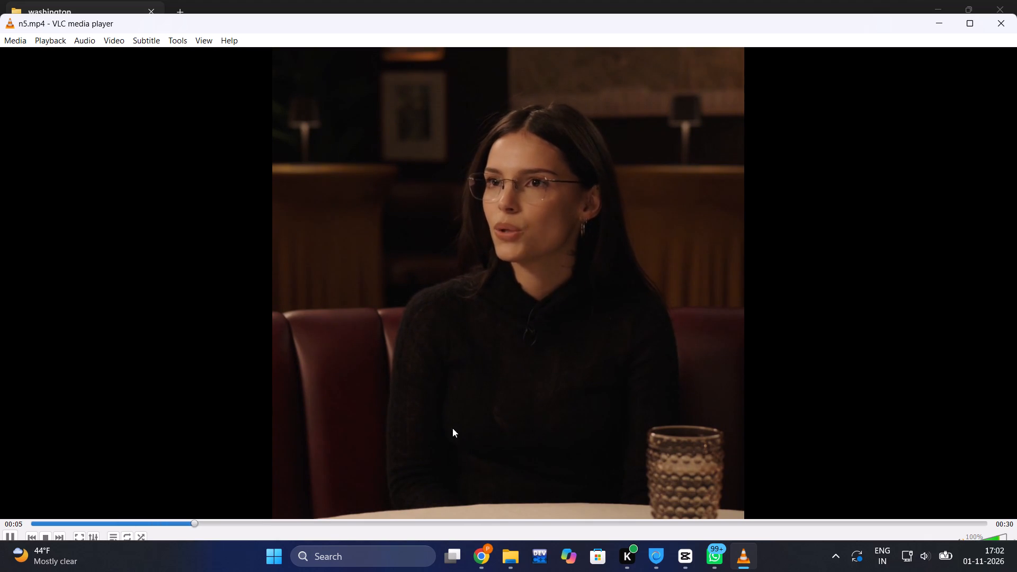
{"action": "left_click", "coordinate": [298, 521]}
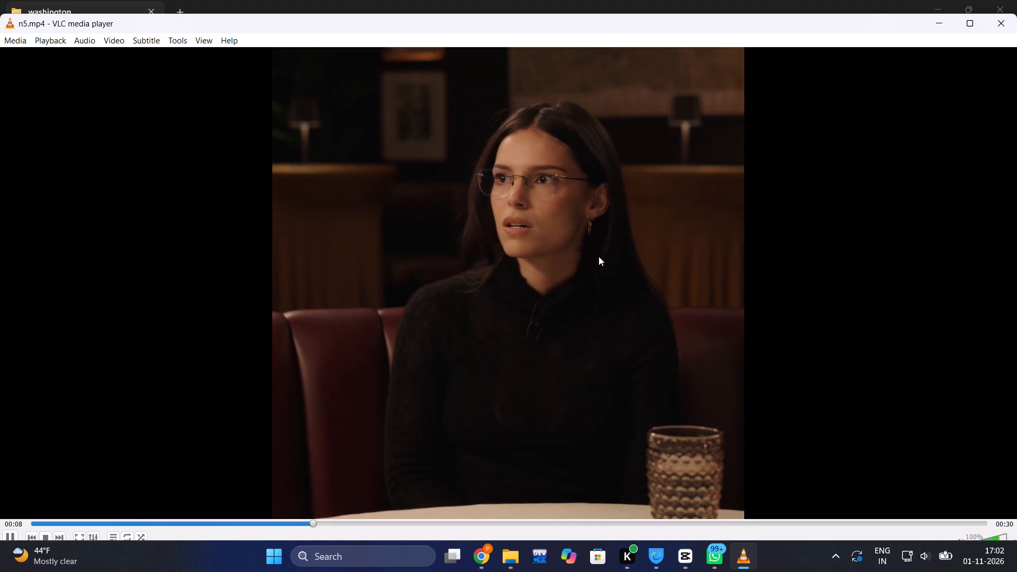
{"action": "left_click", "coordinate": [995, 21]}
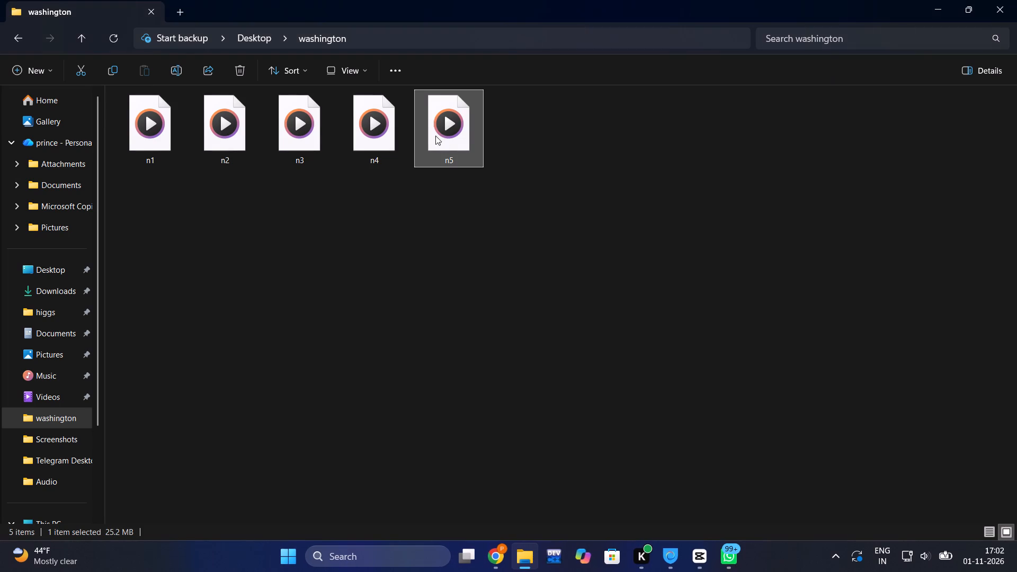
{"action": "right_click", "coordinate": [395, 136]}
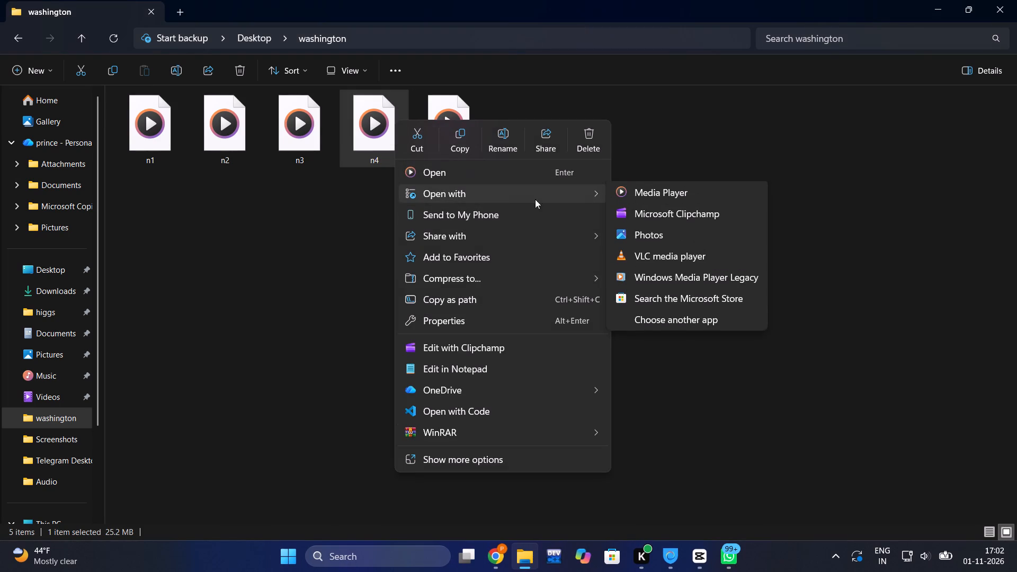
{"action": "left_click", "coordinate": [670, 252]}
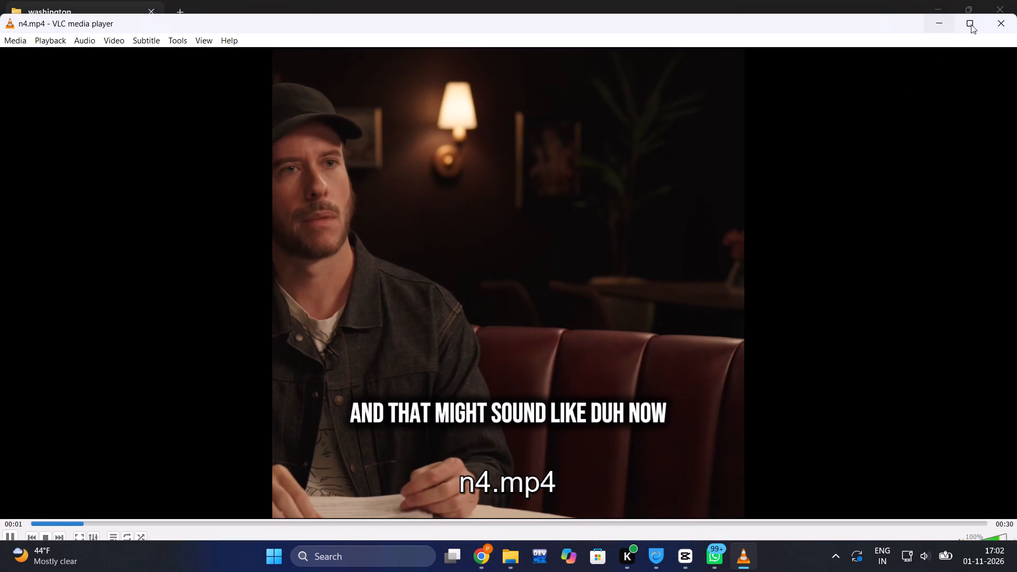
{"action": "left_click", "coordinate": [1007, 31]}
{"action": "left_click", "coordinate": [933, 8]}
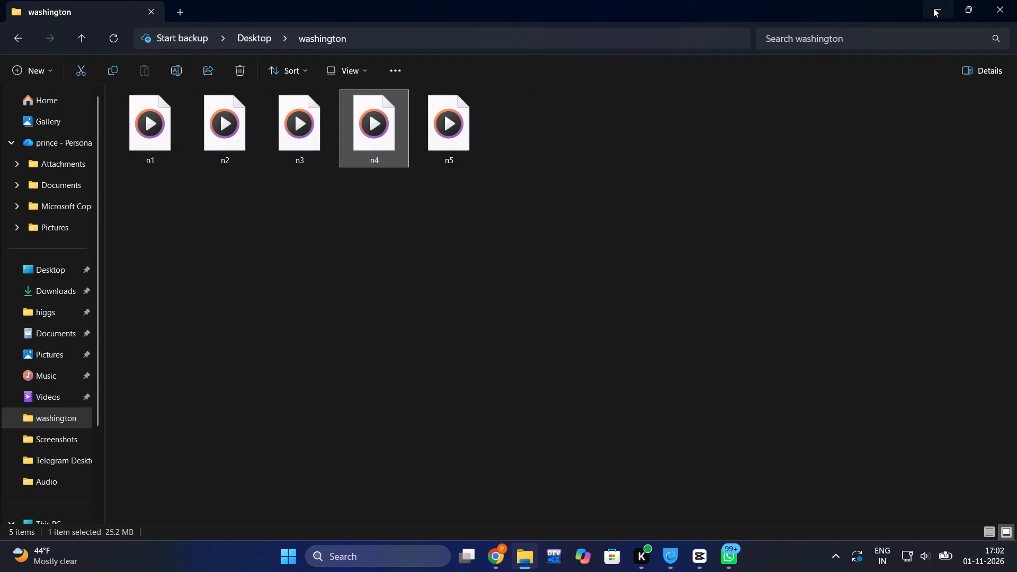
Back in CapCut, set the font of all captions to BebasNeue.
{"action": "left_click", "coordinate": [891, 113]}
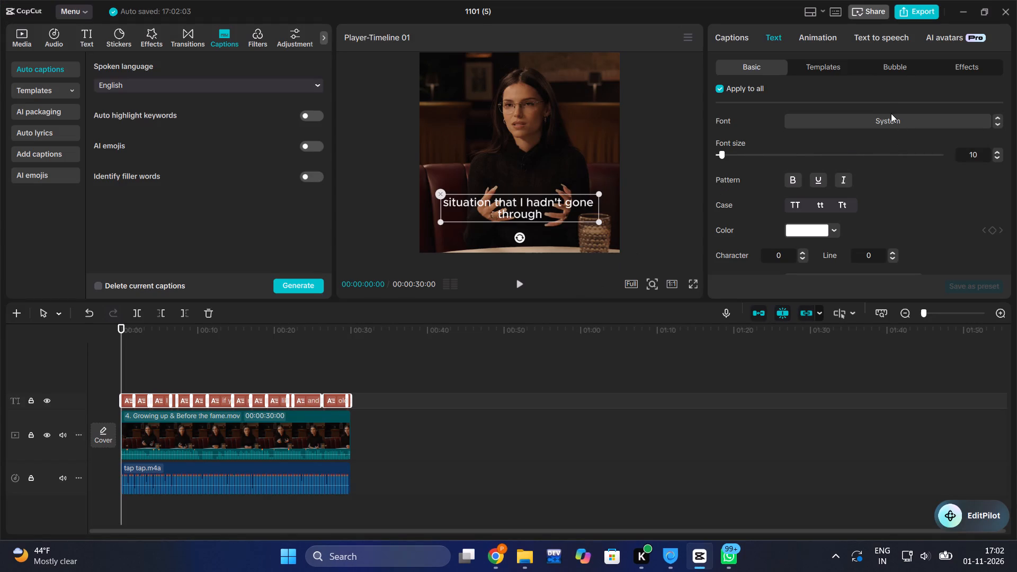
{"action": "left_click", "coordinate": [885, 117]}
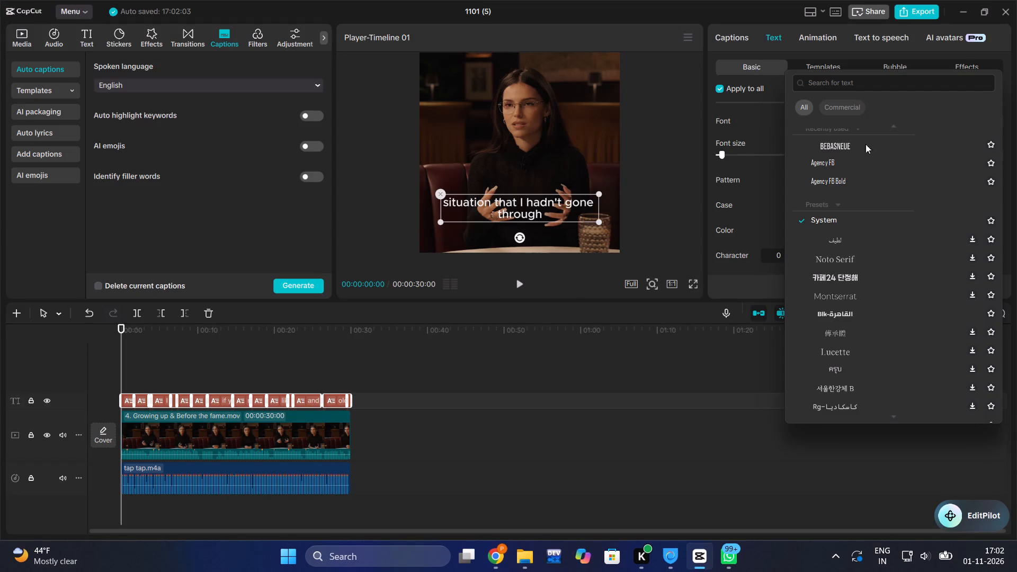
{"action": "left_click", "coordinate": [837, 149]}
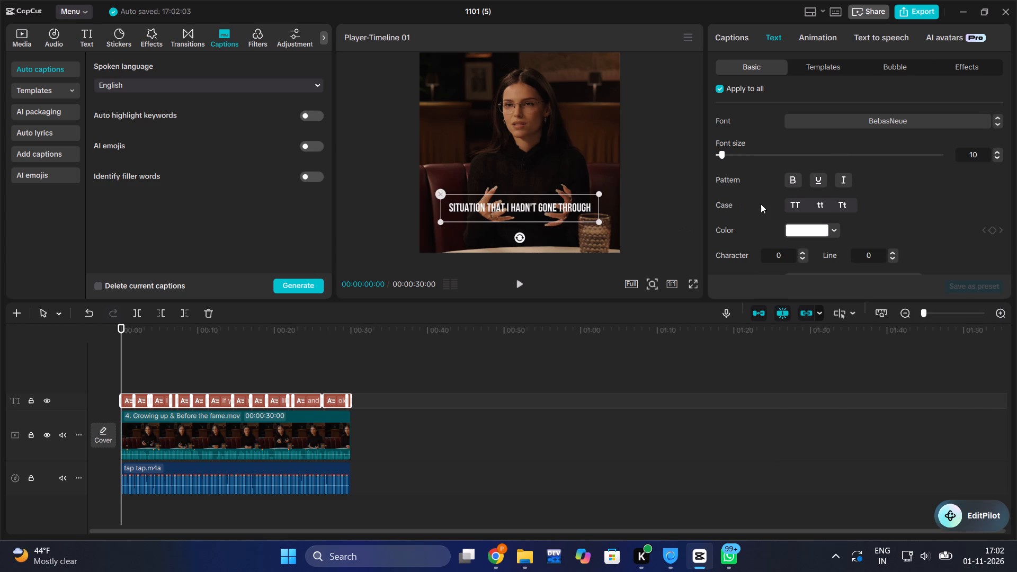
Apply the preset style with white letters and a pink glow to all captions and briefly preview it.
{"action": "scroll", "coordinate": [761, 204], "scroll_direction": "down", "scroll_amount": 1}
{"action": "scroll", "coordinate": [761, 204], "scroll_direction": "up", "scroll_amount": 1}
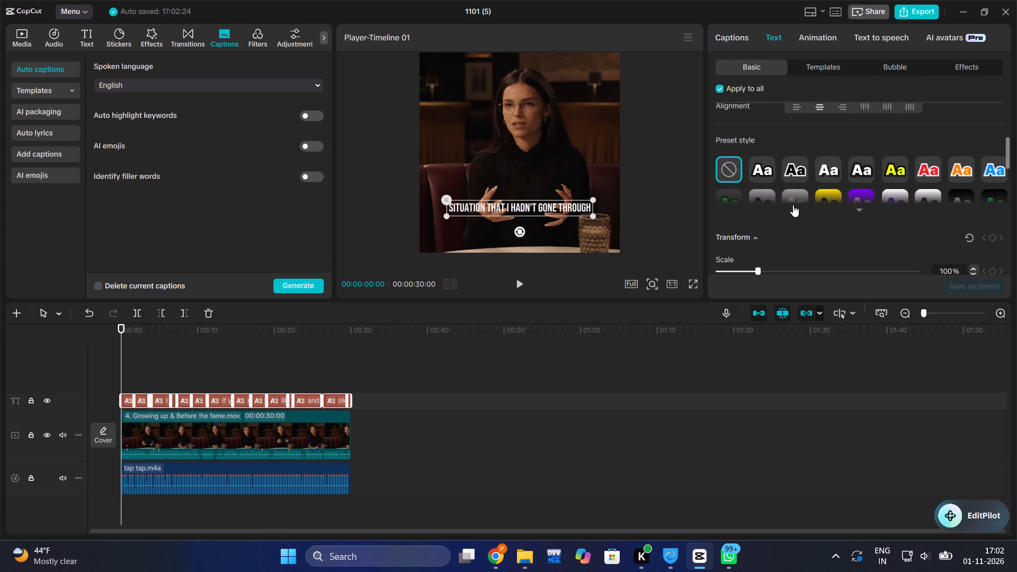
{"action": "left_click", "coordinate": [818, 202]}
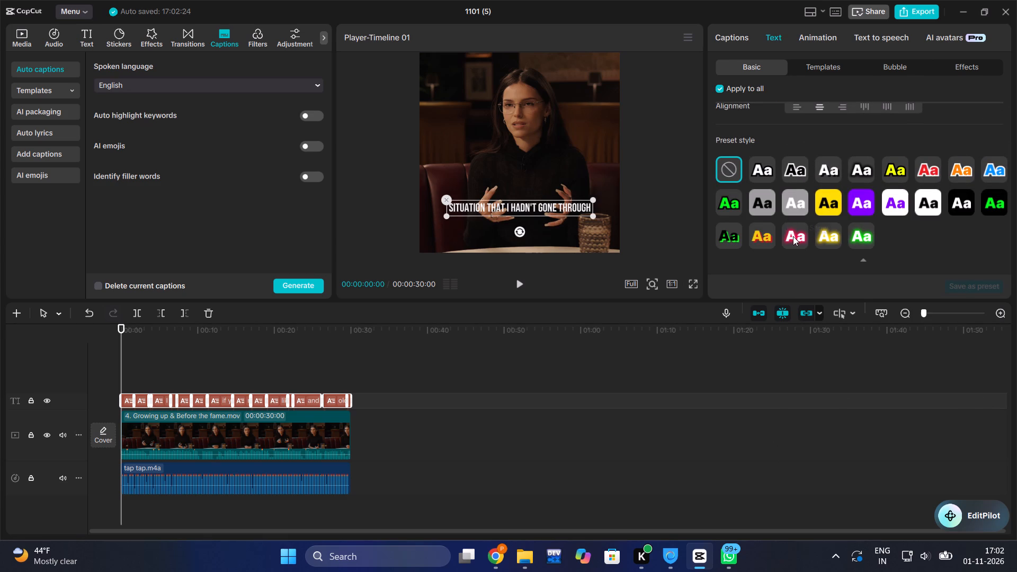
{"action": "left_click", "coordinate": [793, 236]}
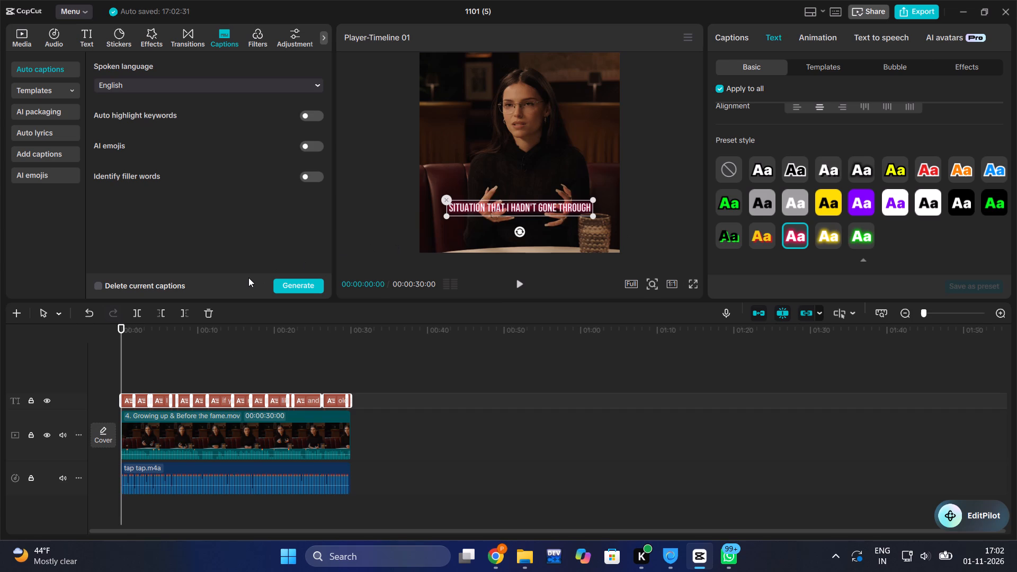
{"action": "key", "text": "space"}
{"action": "key", "text": "space"}
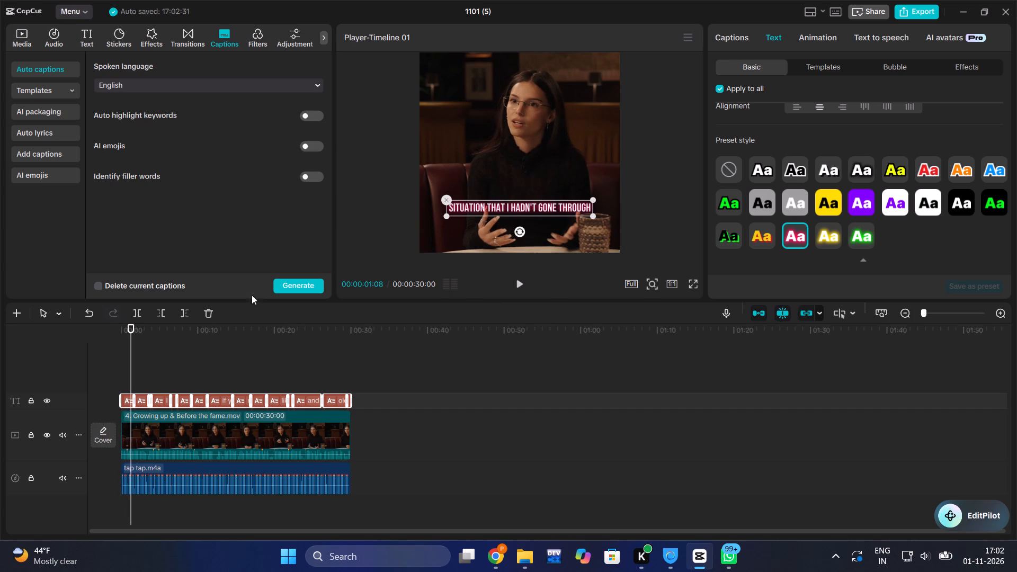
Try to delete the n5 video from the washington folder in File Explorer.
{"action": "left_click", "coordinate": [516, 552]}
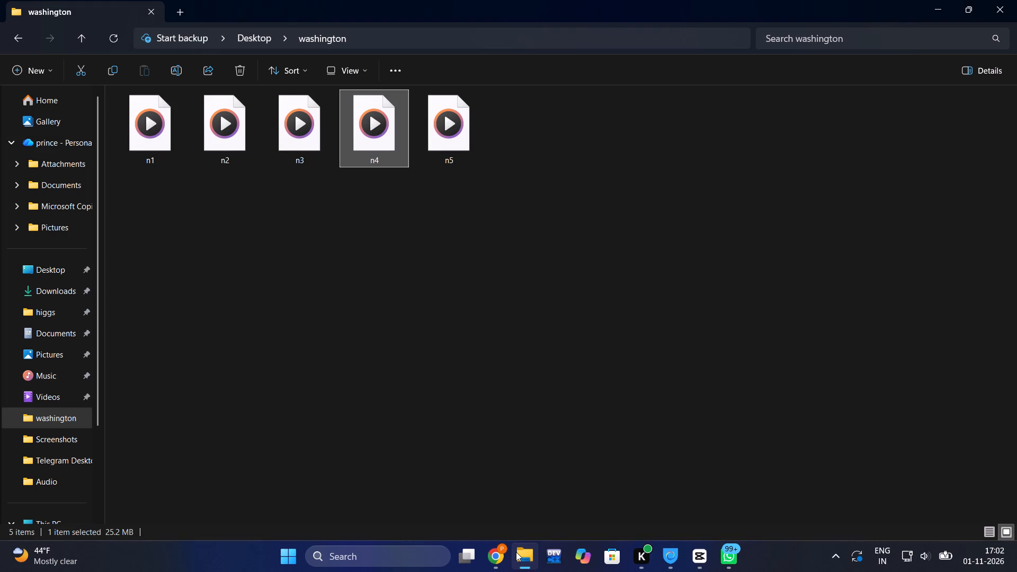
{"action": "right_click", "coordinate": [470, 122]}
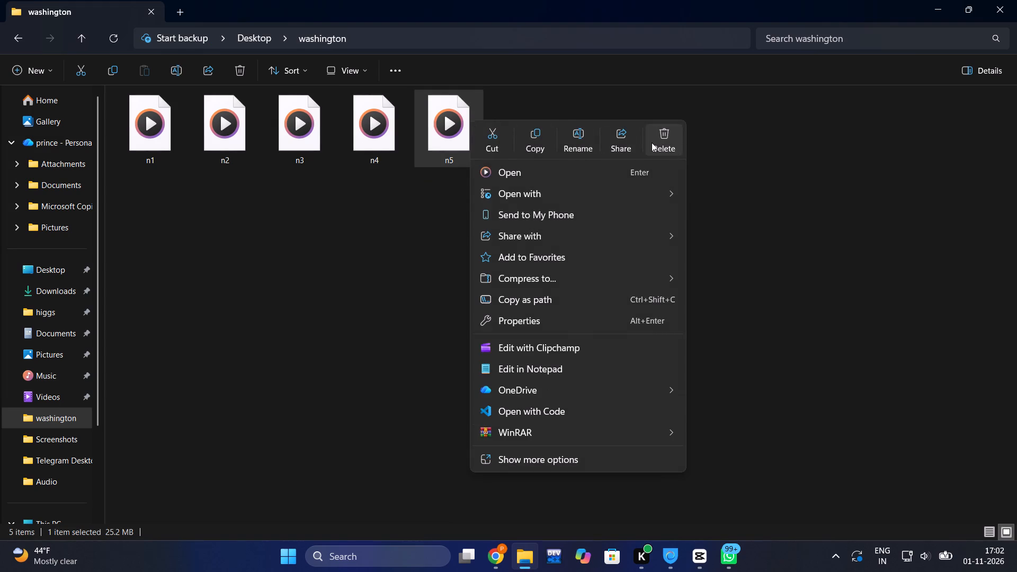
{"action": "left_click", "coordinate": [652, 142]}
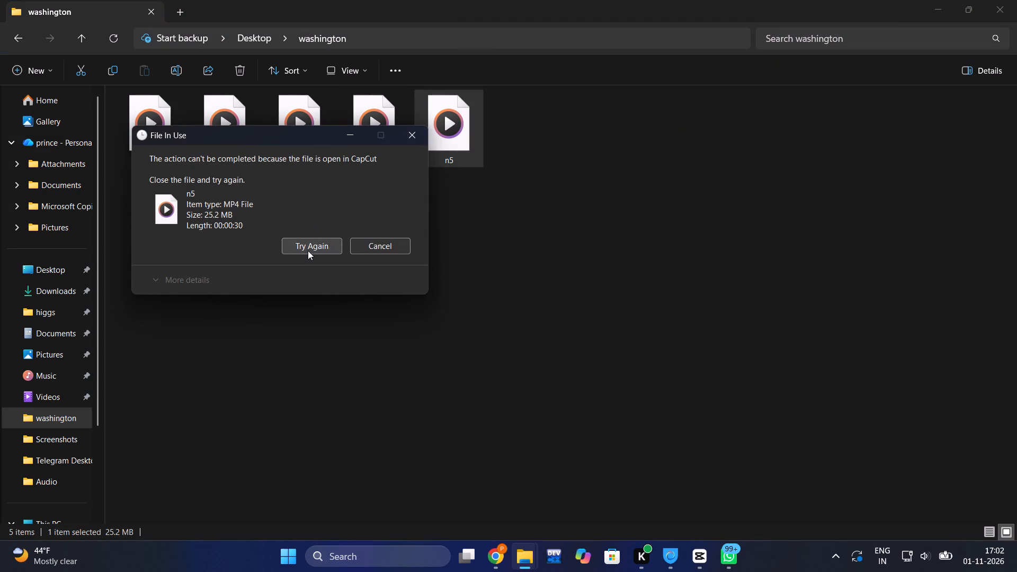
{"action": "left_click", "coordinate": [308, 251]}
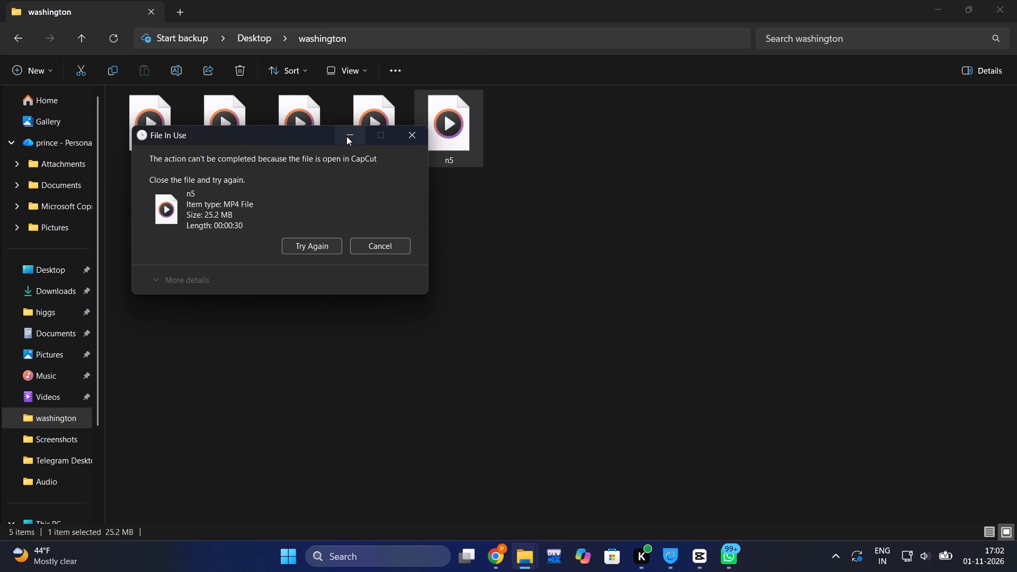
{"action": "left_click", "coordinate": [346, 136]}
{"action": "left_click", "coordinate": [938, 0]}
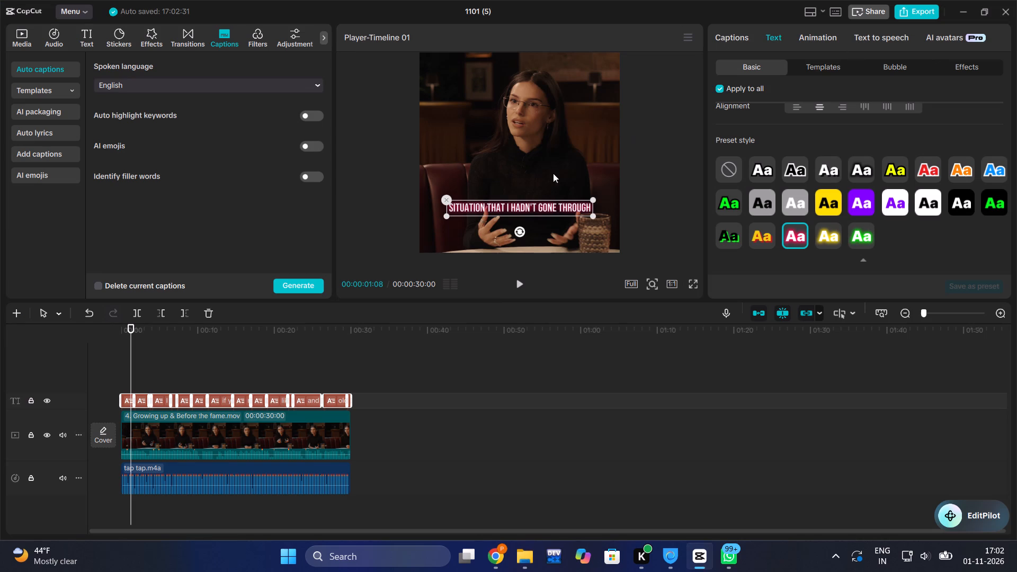
In CapCut, export the captioned video as n6 to the washington folder at 1080P, HEVC, mp4, 30fps.
{"action": "left_click_drag", "start_coordinate": [131, 346], "coordinate": [114, 351]}
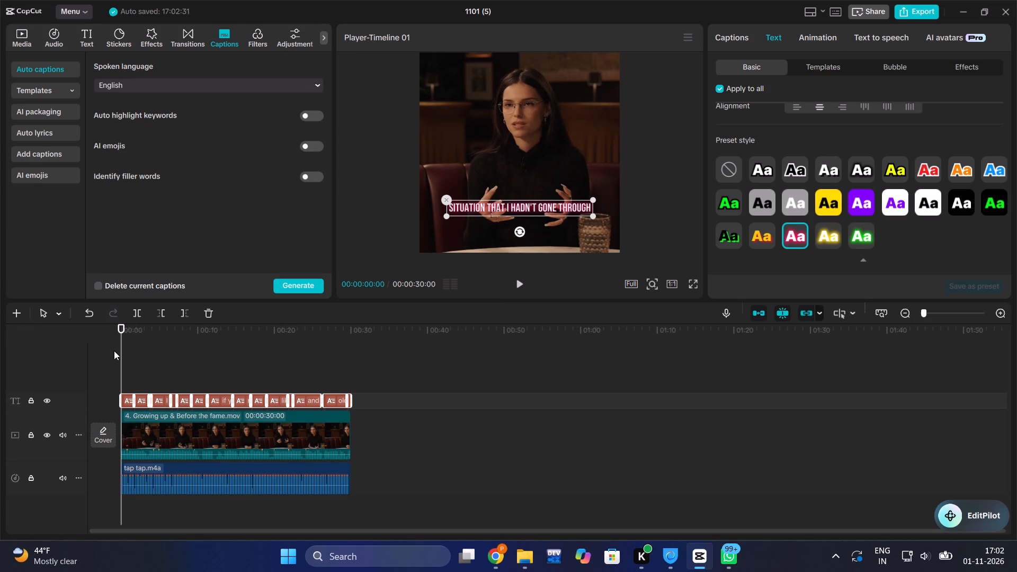
{"action": "left_click", "coordinate": [905, 9]}
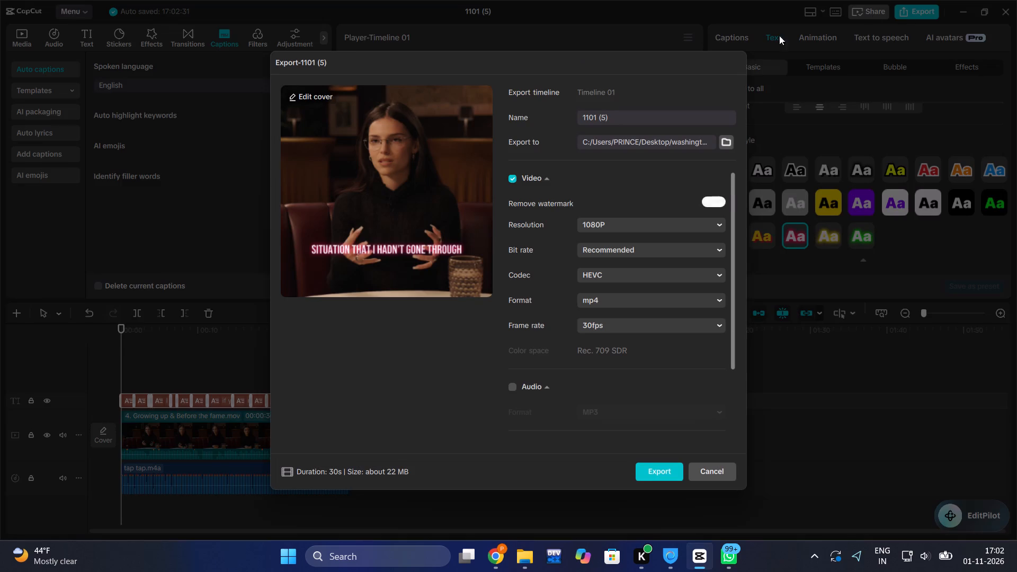
{"action": "left_click_drag", "start_coordinate": [614, 115], "coordinate": [561, 118]}
{"action": "key", "text": "BackSpace"}
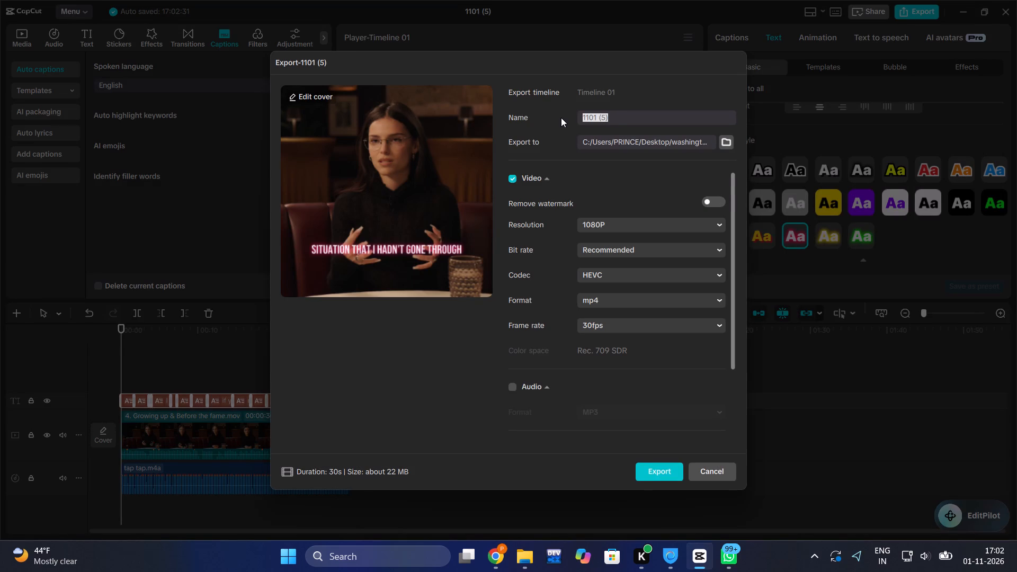
{"action": "type", "text": "n6"}
{"action": "left_click", "coordinate": [653, 467]}
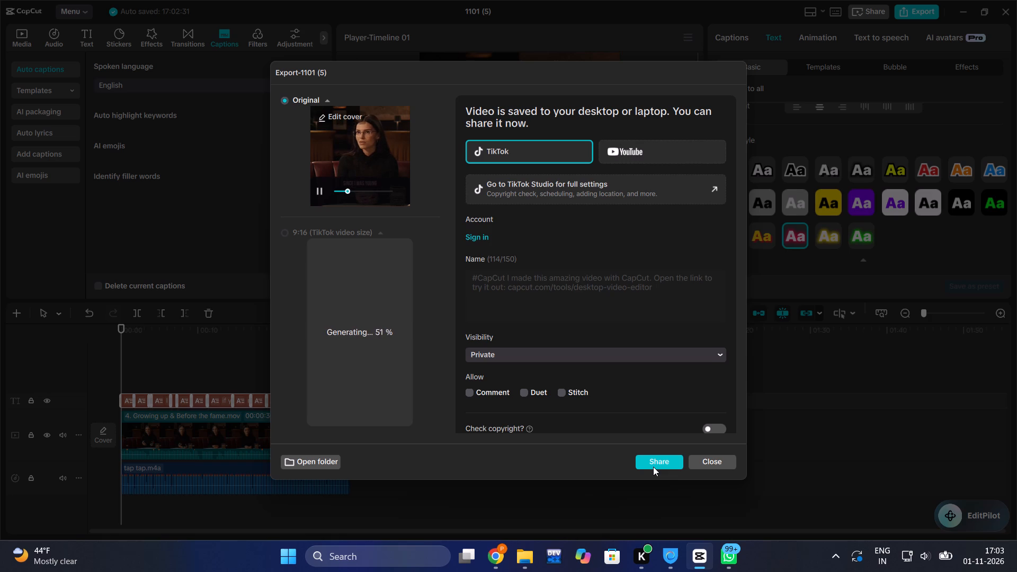
{"action": "left_click", "coordinate": [721, 459]}
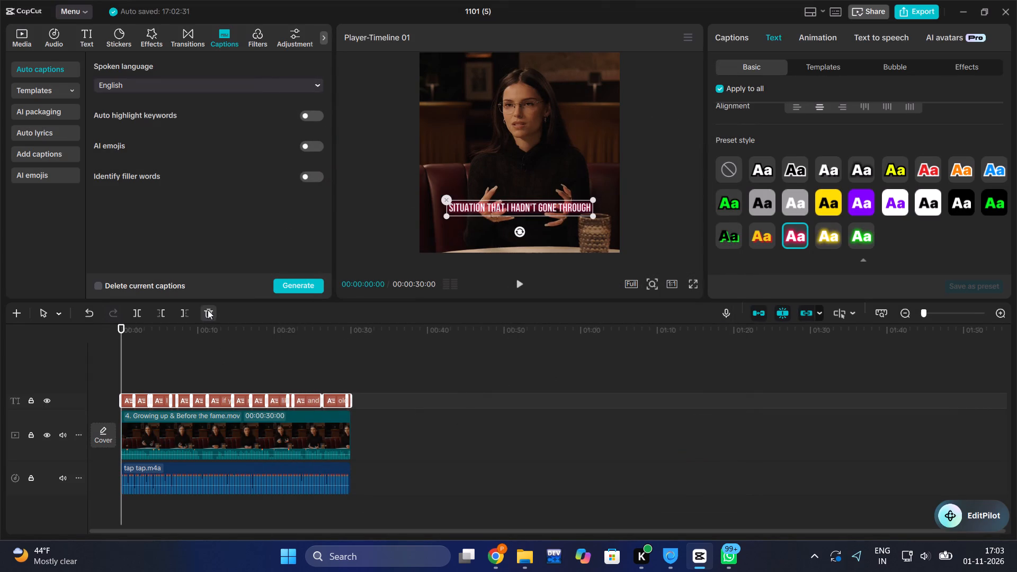
Delete the captions and the interview video clip from the timeline, keeping the tap tap.m4a audio.
{"action": "left_click", "coordinate": [208, 310]}
{"action": "left_click", "coordinate": [186, 415]}
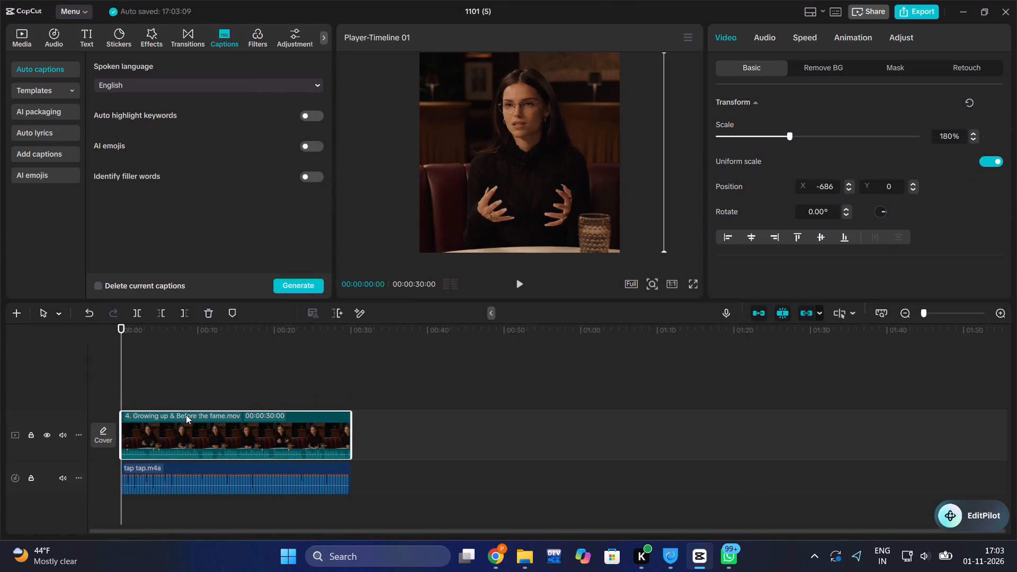
{"action": "left_click", "coordinate": [200, 310]}
{"action": "left_click", "coordinate": [201, 312]}
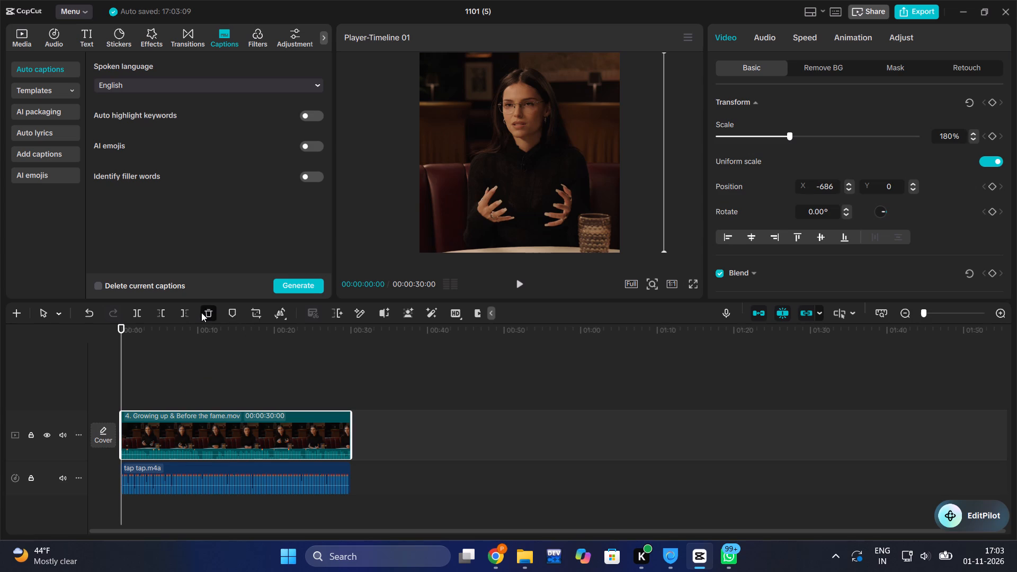
Add the 4. Growing up & Before the fame.mov footage to the start of the main video track above the tap tap.m4a audio.
{"action": "left_click", "coordinate": [14, 28]}
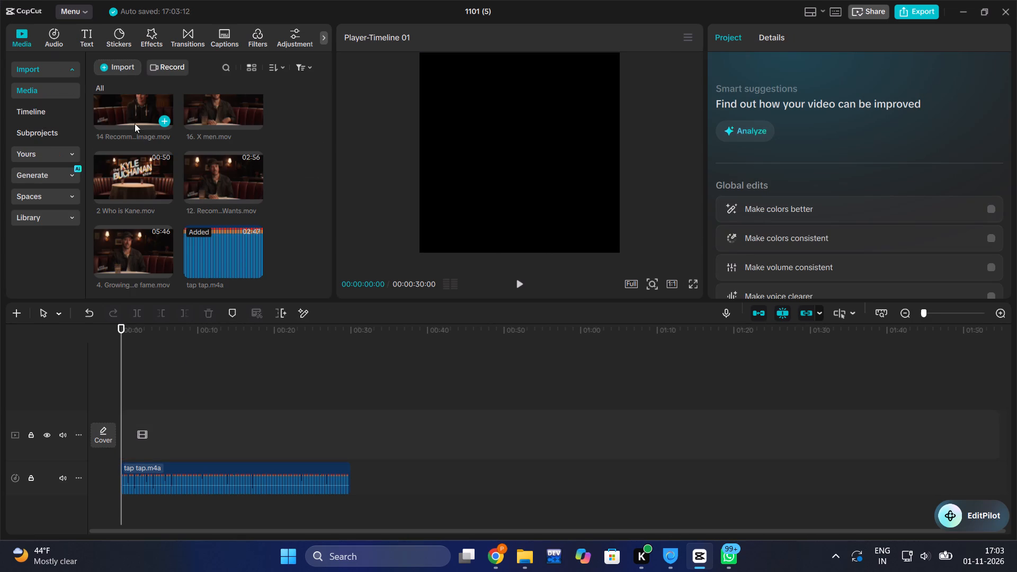
{"action": "left_click_drag", "start_coordinate": [118, 257], "coordinate": [133, 338]}
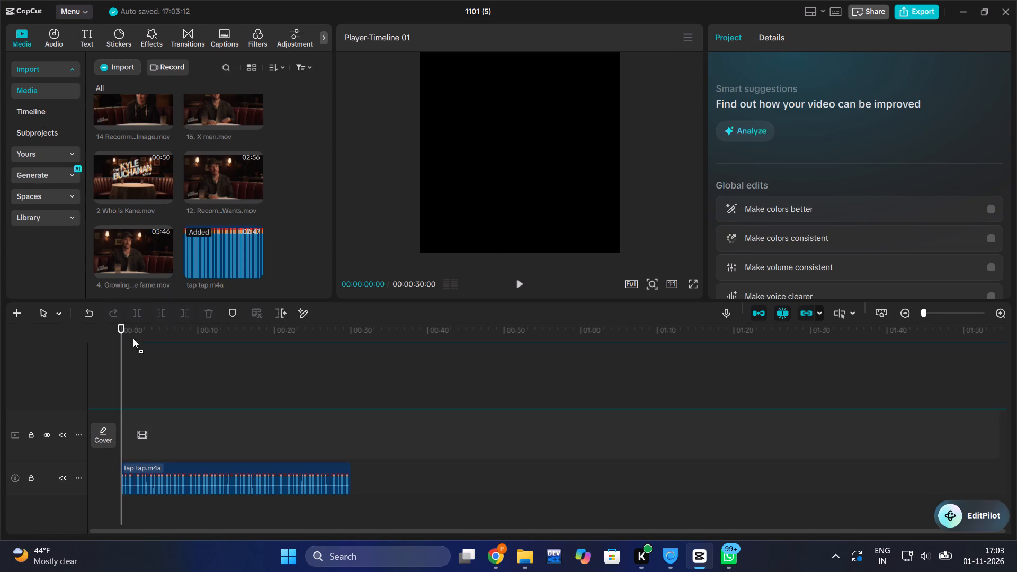
{"action": "left_click_drag", "start_coordinate": [133, 338], "coordinate": [130, 422]}
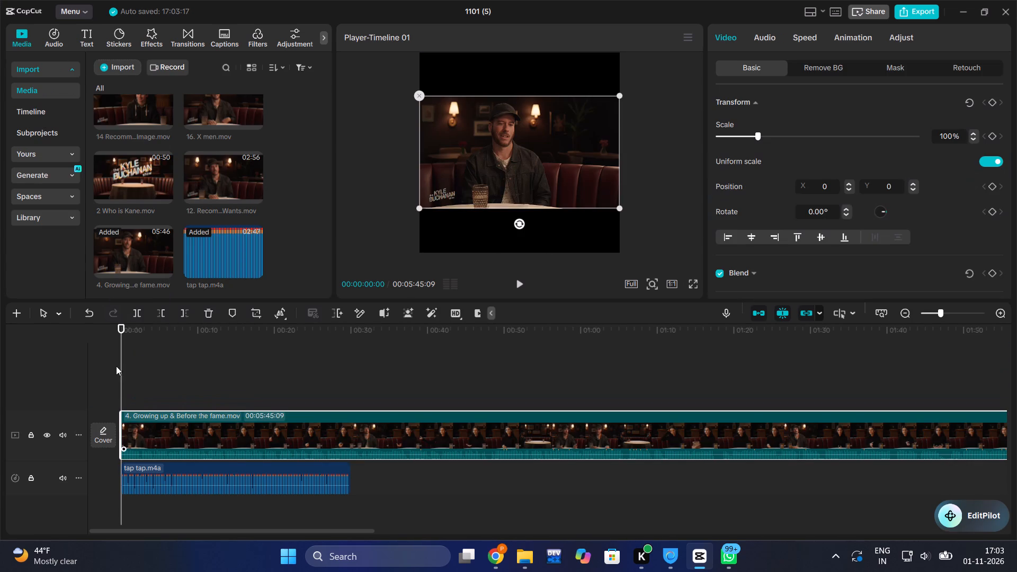
Go to about 00:02:31:25 and enlarge the interview clip to 177%, shifted to X -876, so the woman is centred in the square frame.
{"action": "left_click_drag", "start_coordinate": [123, 368], "coordinate": [633, 431]}
{"action": "scroll", "coordinate": [633, 431], "scroll_direction": "left", "scroll_amount": 2}
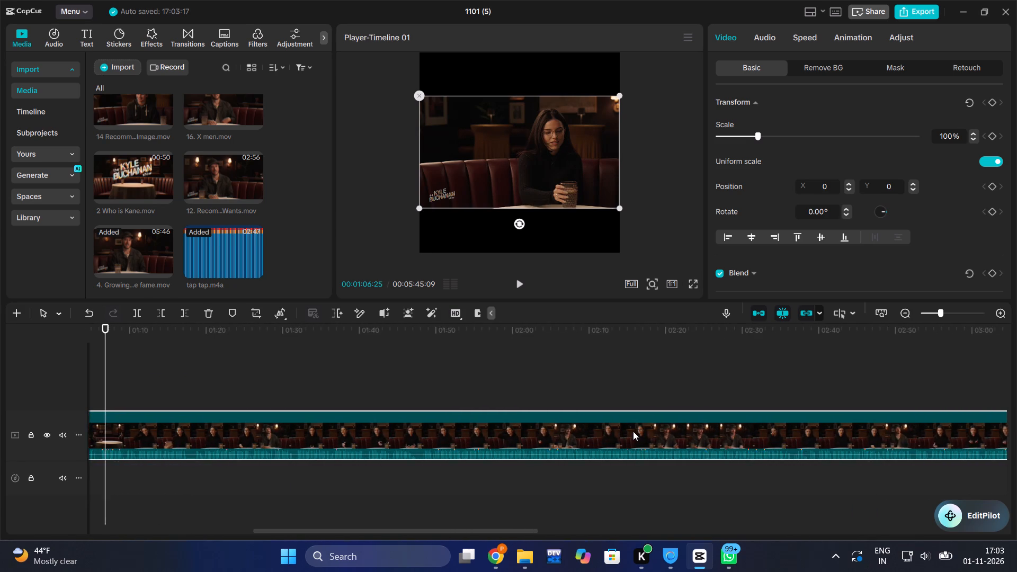
{"action": "scroll", "coordinate": [633, 431], "scroll_direction": "left", "scroll_amount": 2}
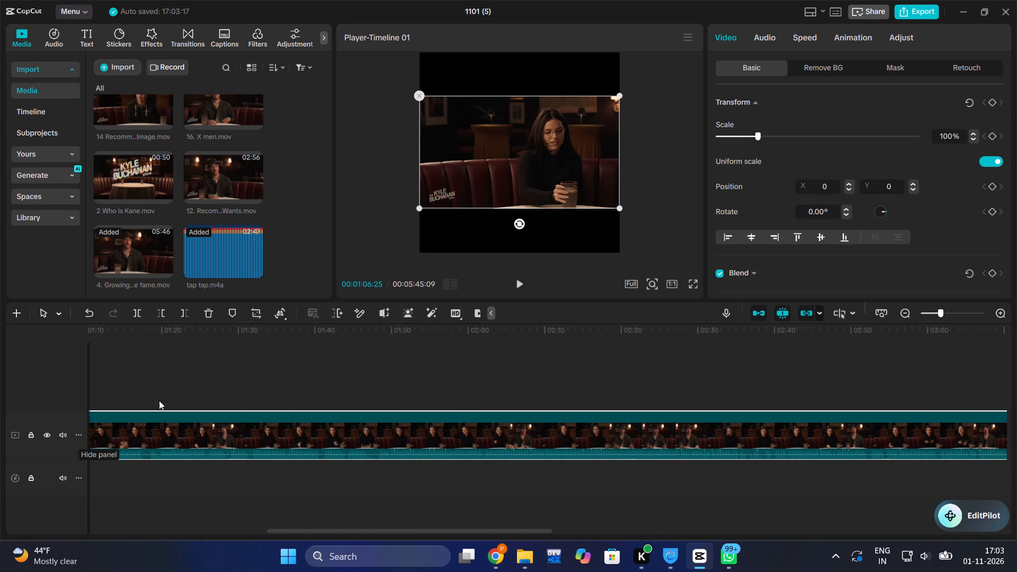
{"action": "left_click", "coordinate": [730, 385]}
{"action": "left_click_drag", "start_coordinate": [730, 385], "coordinate": [721, 386]}
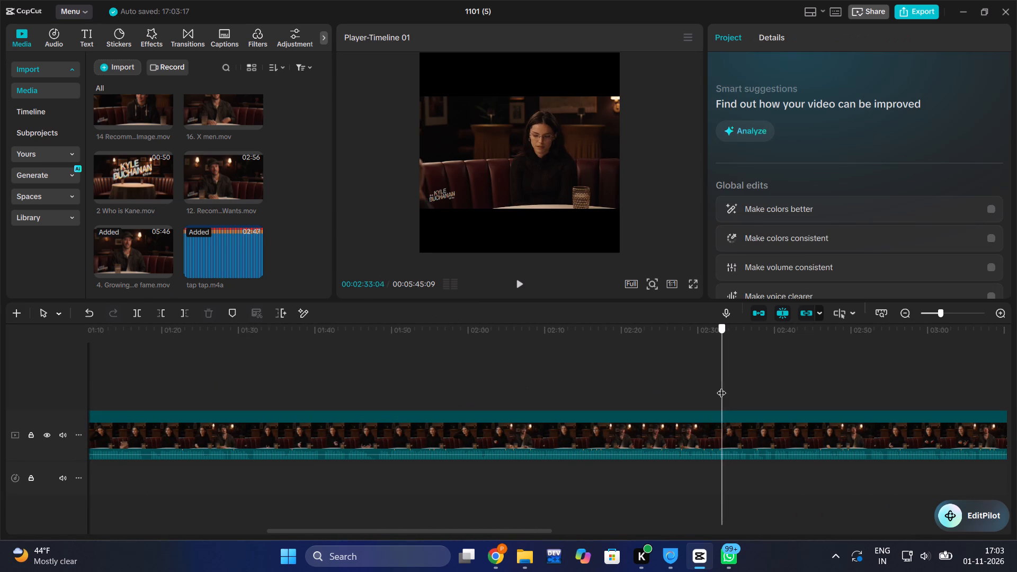
{"action": "left_click_drag", "start_coordinate": [721, 386], "coordinate": [712, 386]}
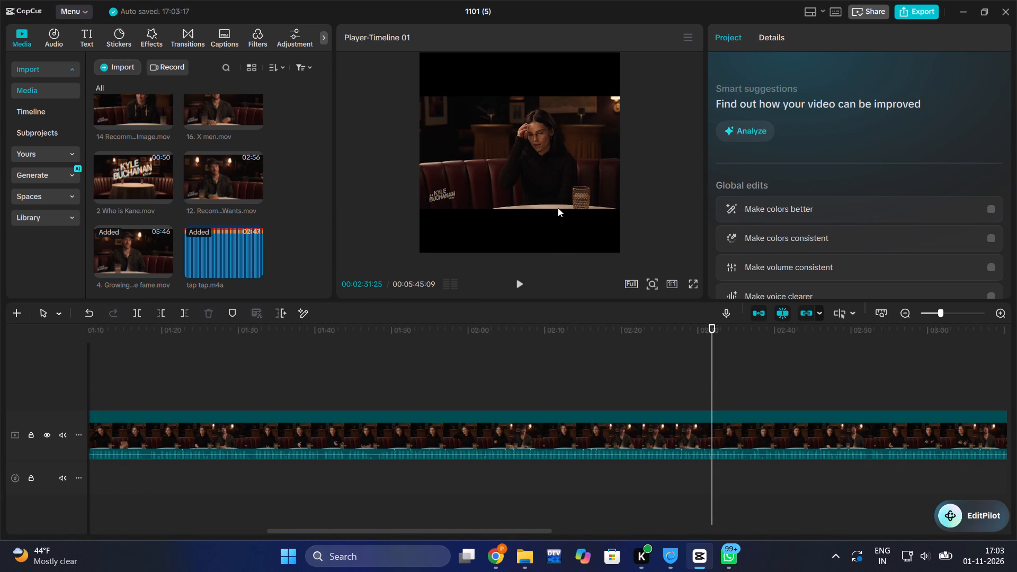
{"action": "left_click", "coordinate": [558, 208]}
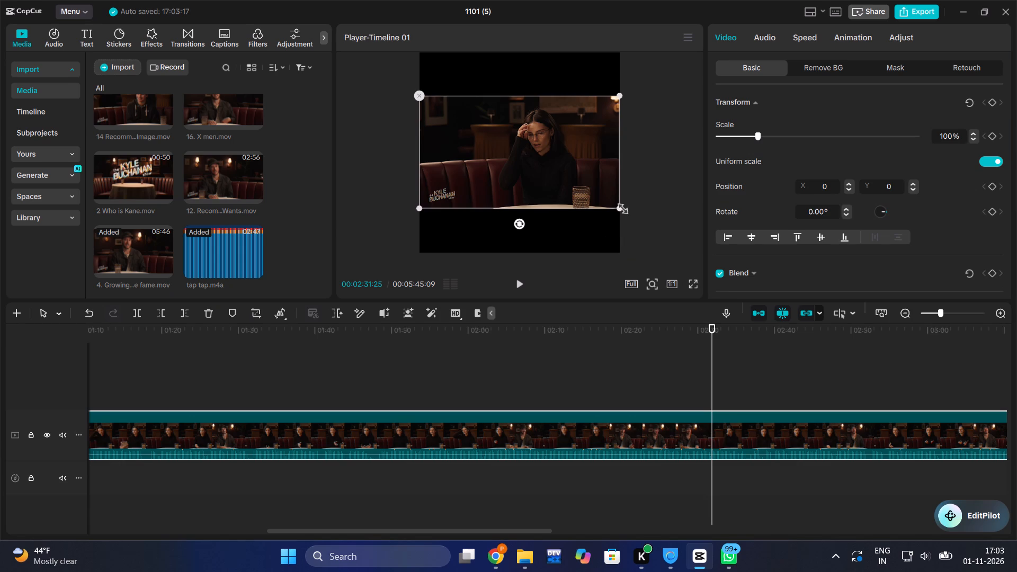
{"action": "left_click_drag", "start_coordinate": [619, 207], "coordinate": [713, 290]}
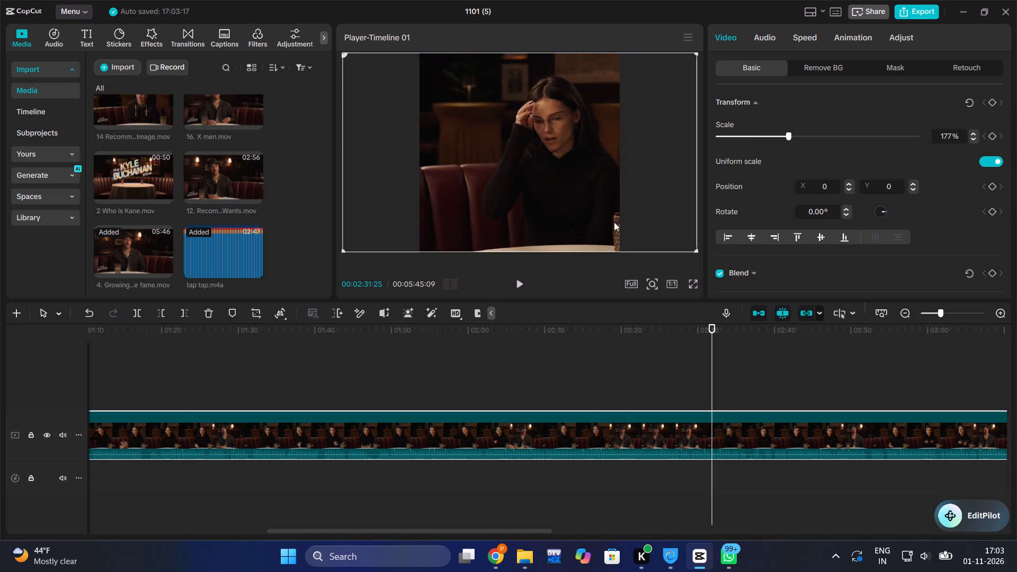
{"action": "left_click_drag", "start_coordinate": [602, 211], "coordinate": [556, 211]}
Trim away the part of the interview clip before 00:02:31:25.
{"action": "left_click", "coordinate": [161, 312]}
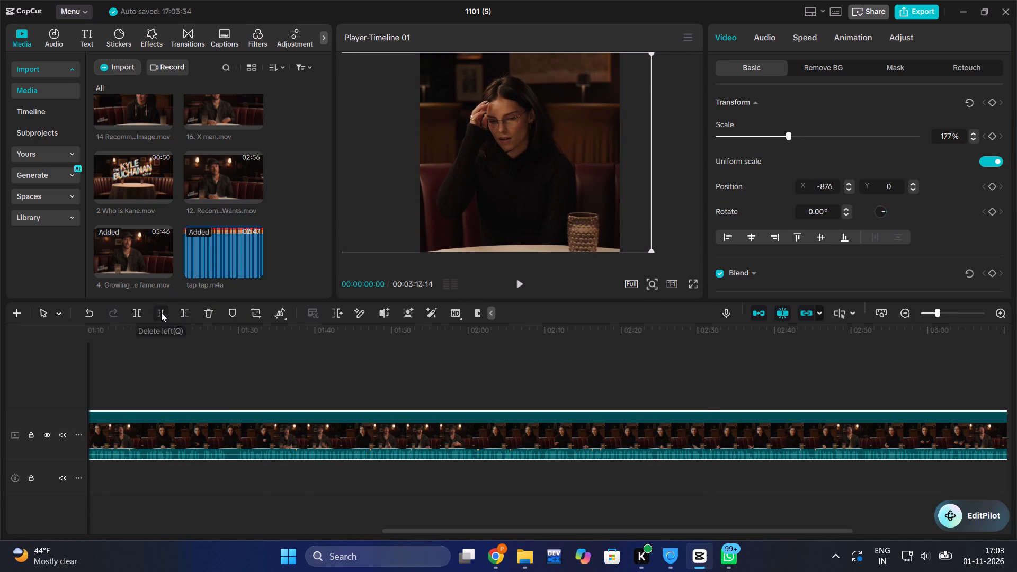
Play the trimmed clip from its beginning and cut off roughly its first 38 seconds.
{"action": "scroll", "coordinate": [161, 312], "scroll_direction": "right", "scroll_amount": 3}
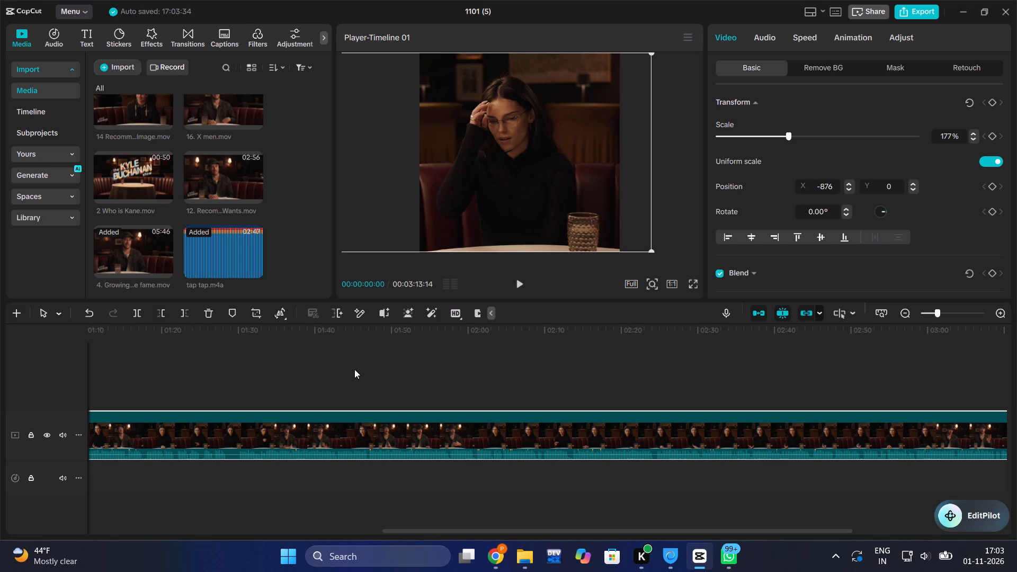
{"action": "scroll", "coordinate": [493, 361], "scroll_direction": "right", "scroll_amount": 7}
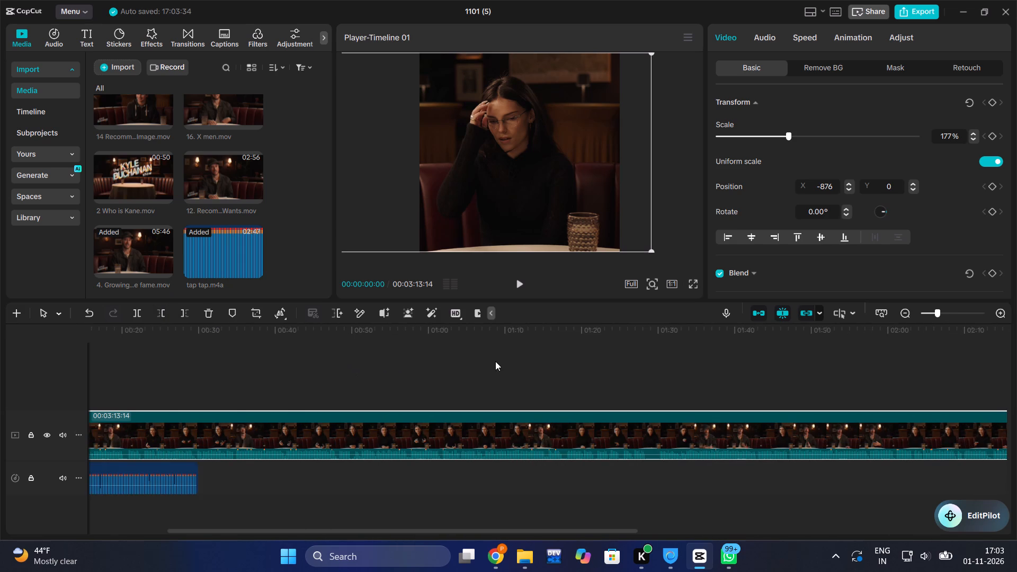
{"action": "key", "text": "space"}
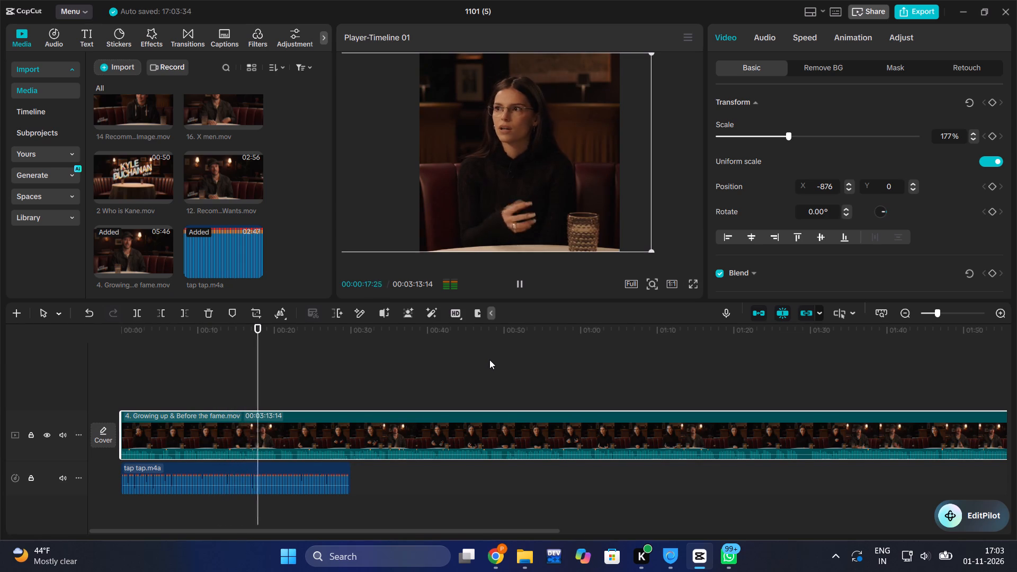
{"action": "left_click_drag", "start_coordinate": [265, 369], "coordinate": [413, 369]}
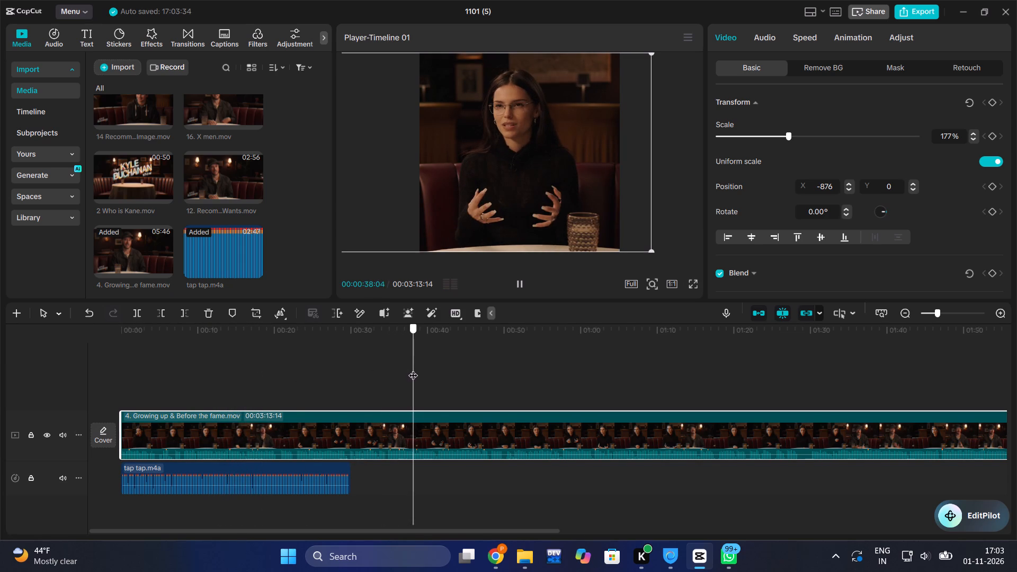
{"action": "left_click_drag", "start_coordinate": [413, 369], "coordinate": [413, 369]}
{"action": "left_click", "coordinate": [163, 315]}
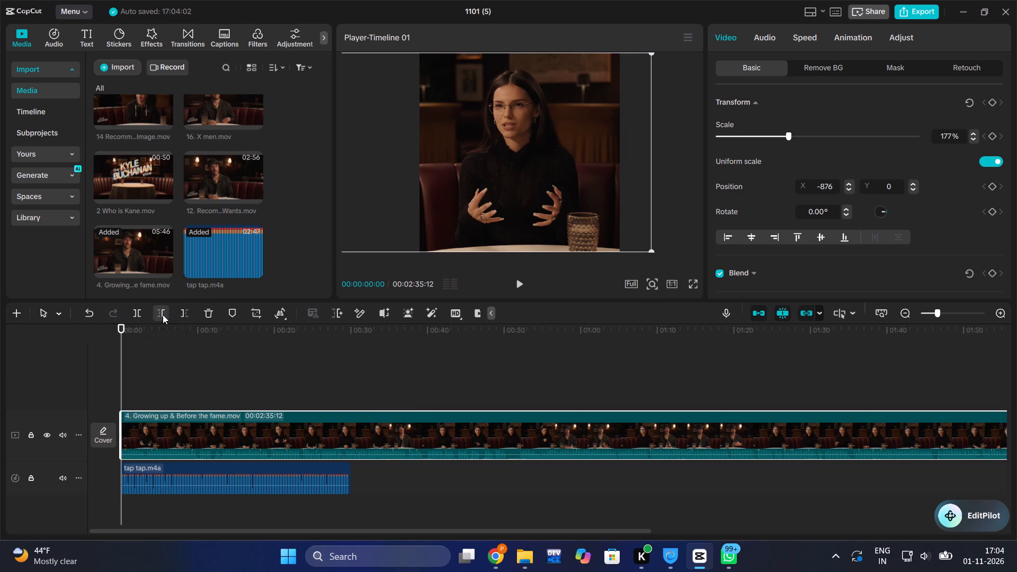
Play the clip through and trim away everything after 00:00:30:00, leaving a 30-second video.
{"action": "key", "text": "space"}
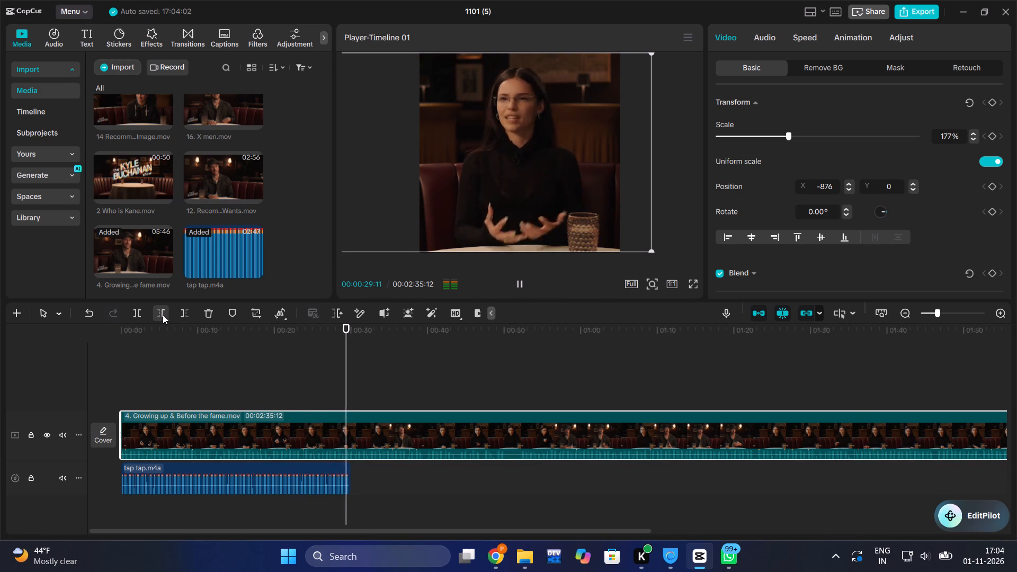
{"action": "key", "text": "space"}
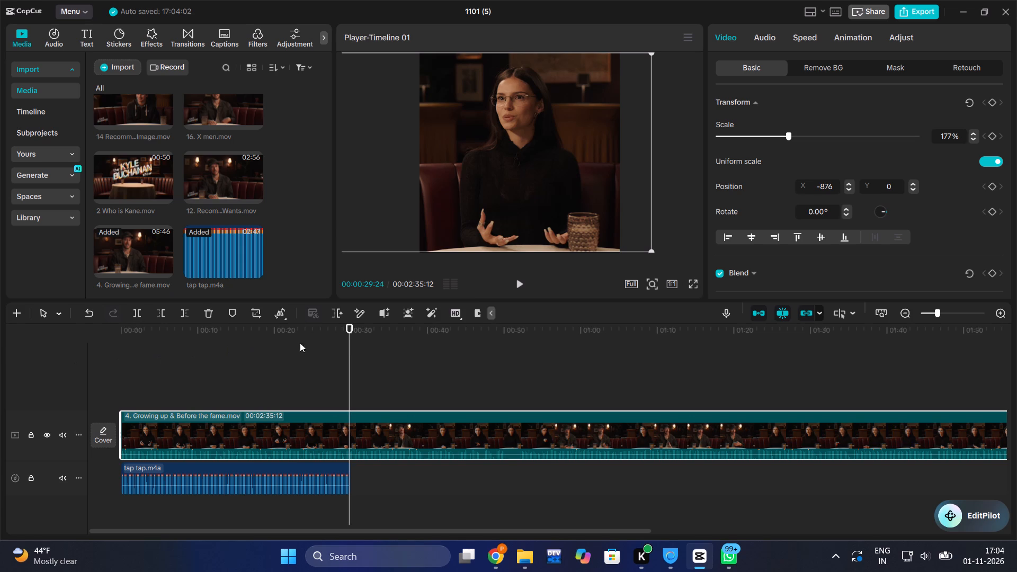
{"action": "left_click", "coordinate": [352, 347]}
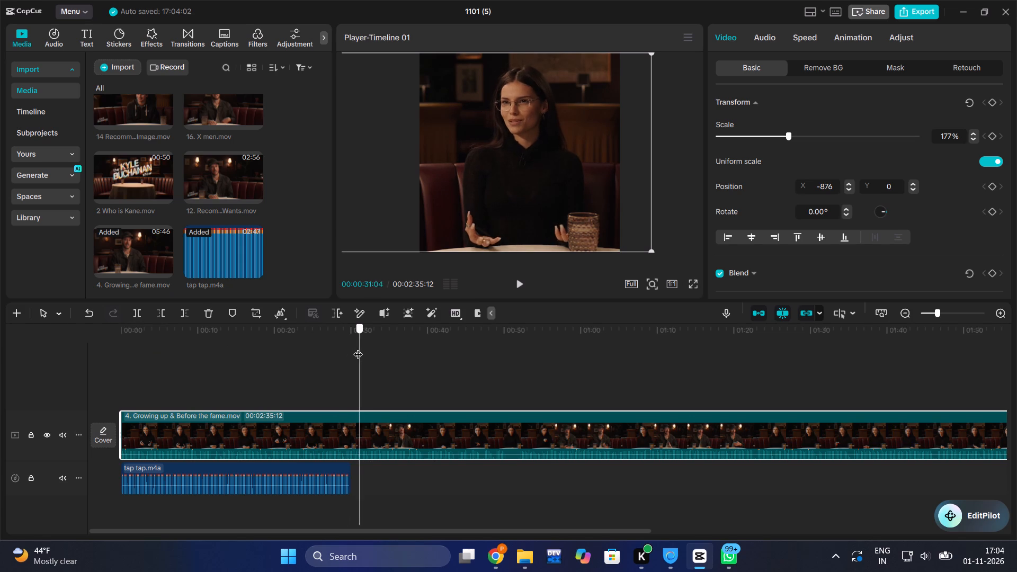
{"action": "left_click", "coordinate": [188, 312]}
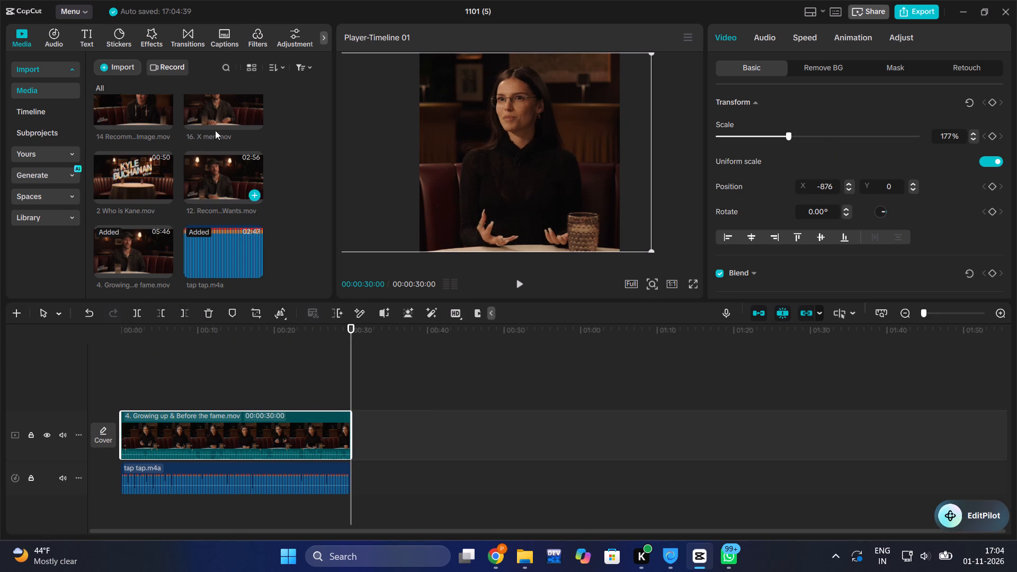
Generate English auto captions for the 30-second clip.
{"action": "left_click", "coordinate": [224, 46]}
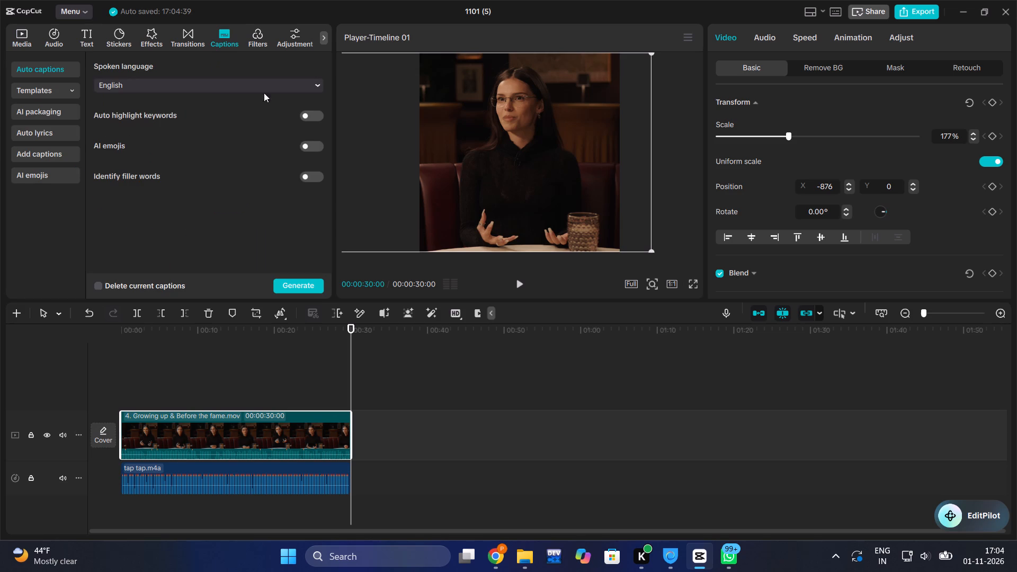
{"action": "left_click", "coordinate": [302, 289]}
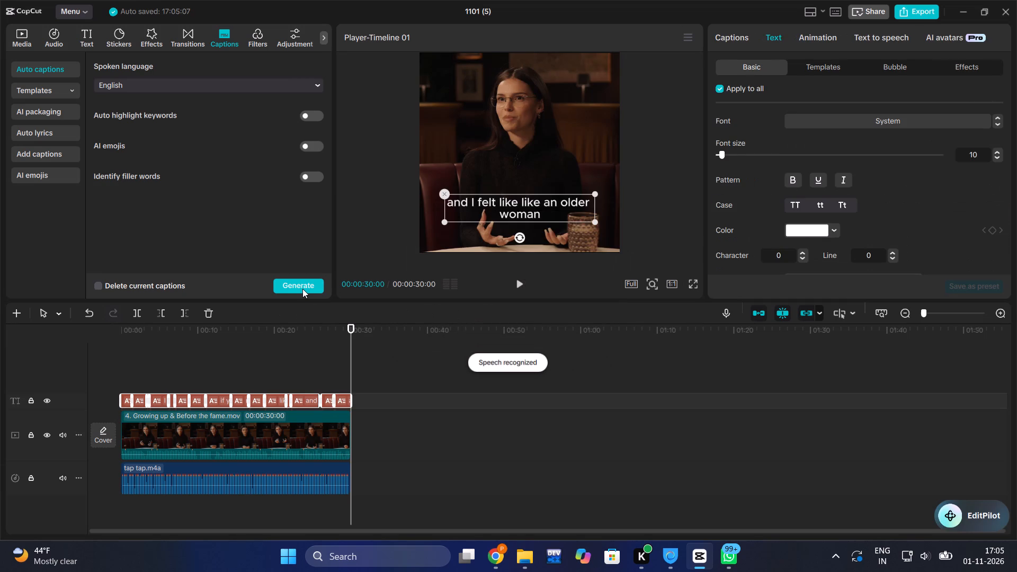
Set the font of all captions to BebasNeue.
{"action": "left_click", "coordinate": [816, 127]}
{"action": "left_click", "coordinate": [829, 157]}
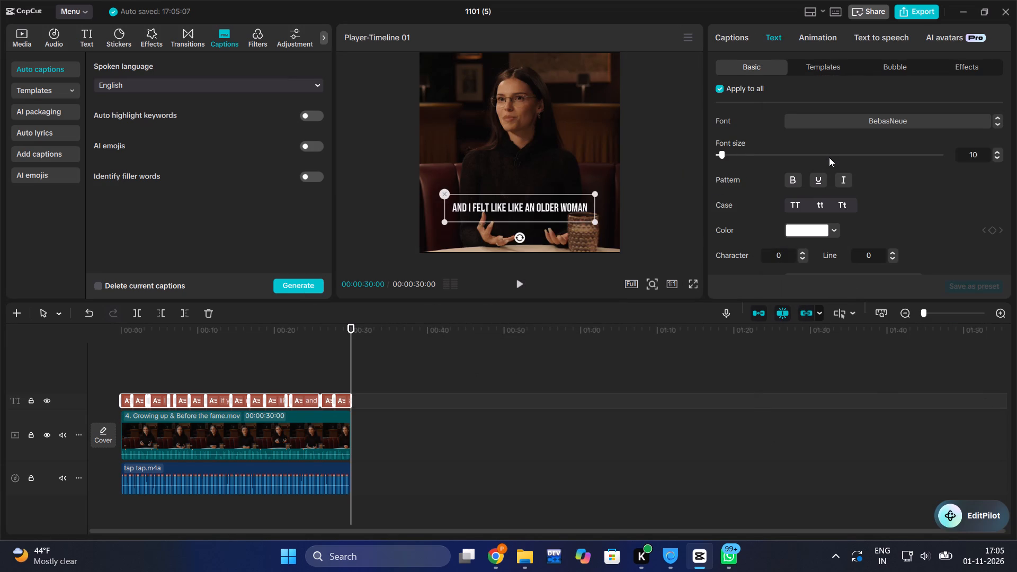
Apply the preset style with white letters and a pink glow to all captions.
{"action": "scroll", "coordinate": [829, 157], "scroll_direction": "down", "scroll_amount": 2}
{"action": "scroll", "coordinate": [809, 211], "scroll_direction": "down", "scroll_amount": 1}
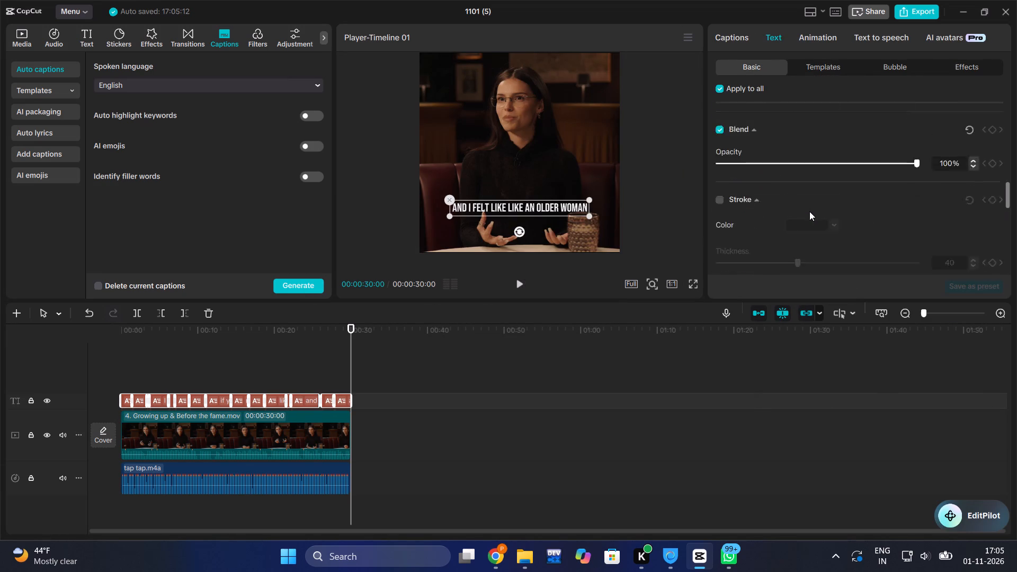
{"action": "scroll", "coordinate": [809, 211], "scroll_direction": "down", "scroll_amount": 3}
{"action": "scroll", "coordinate": [809, 211], "scroll_direction": "up", "scroll_amount": 1}
{"action": "scroll", "coordinate": [809, 211], "scroll_direction": "down", "scroll_amount": 1}
{"action": "scroll", "coordinate": [809, 211], "scroll_direction": "up", "scroll_amount": 1}
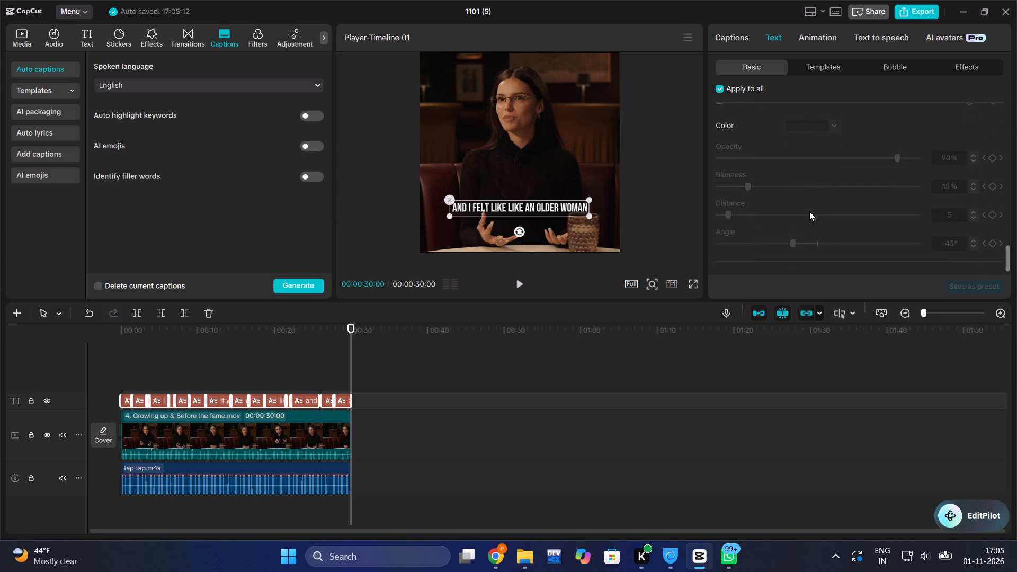
{"action": "scroll", "coordinate": [809, 211], "scroll_direction": "up", "scroll_amount": 1}
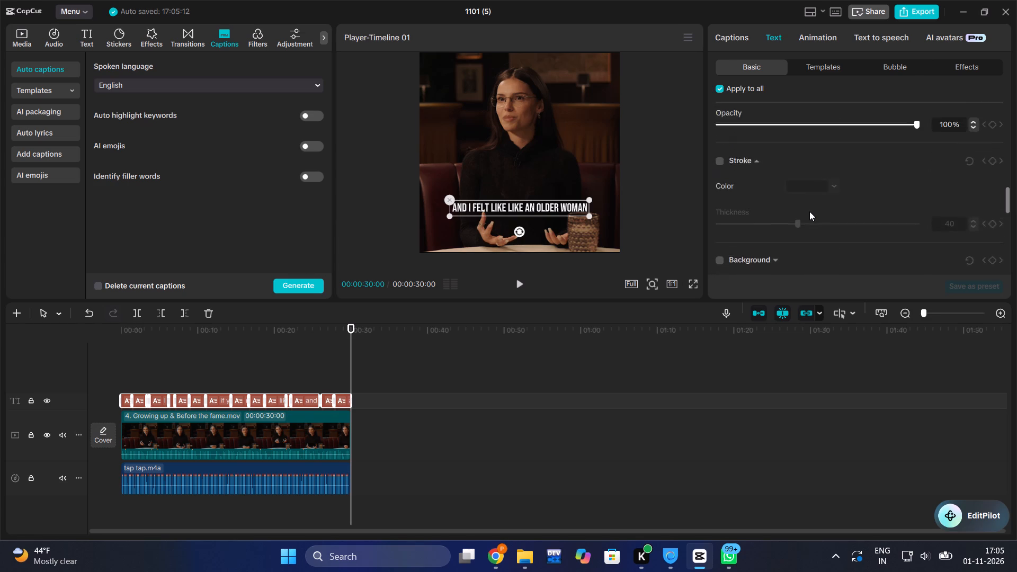
{"action": "scroll", "coordinate": [809, 211], "scroll_direction": "up", "scroll_amount": 2}
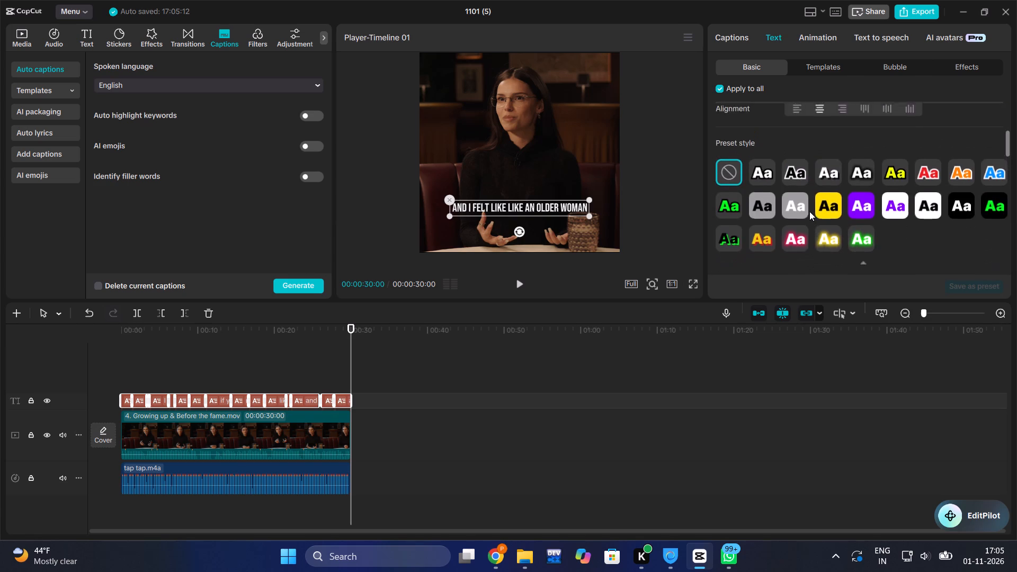
{"action": "scroll", "coordinate": [809, 211], "scroll_direction": "up", "scroll_amount": 1}
{"action": "left_click", "coordinate": [793, 211]}
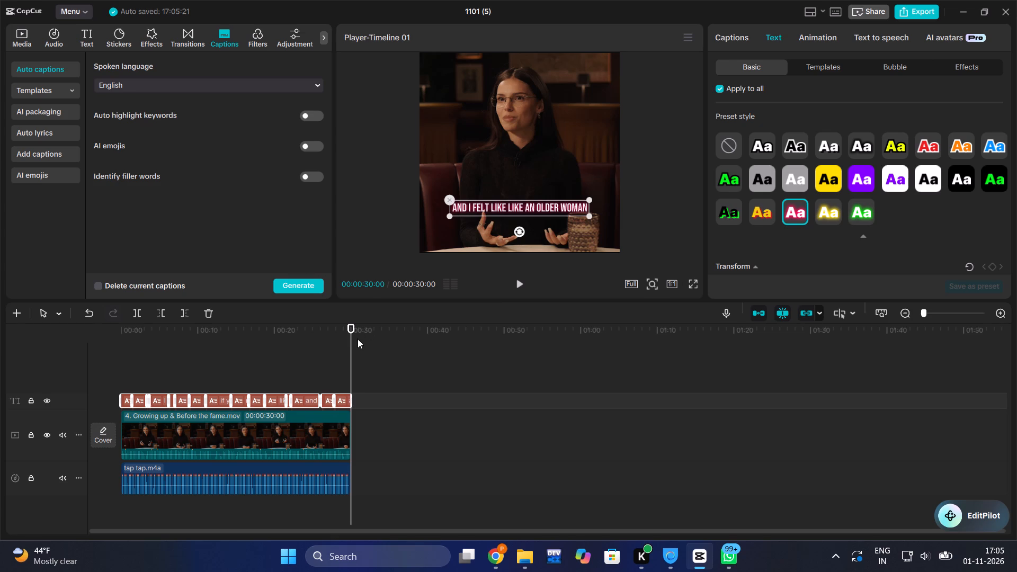
Play the video from the start to check the styled captions, then skim ahead to its end.
{"action": "left_click_drag", "start_coordinate": [350, 342], "coordinate": [135, 405]}
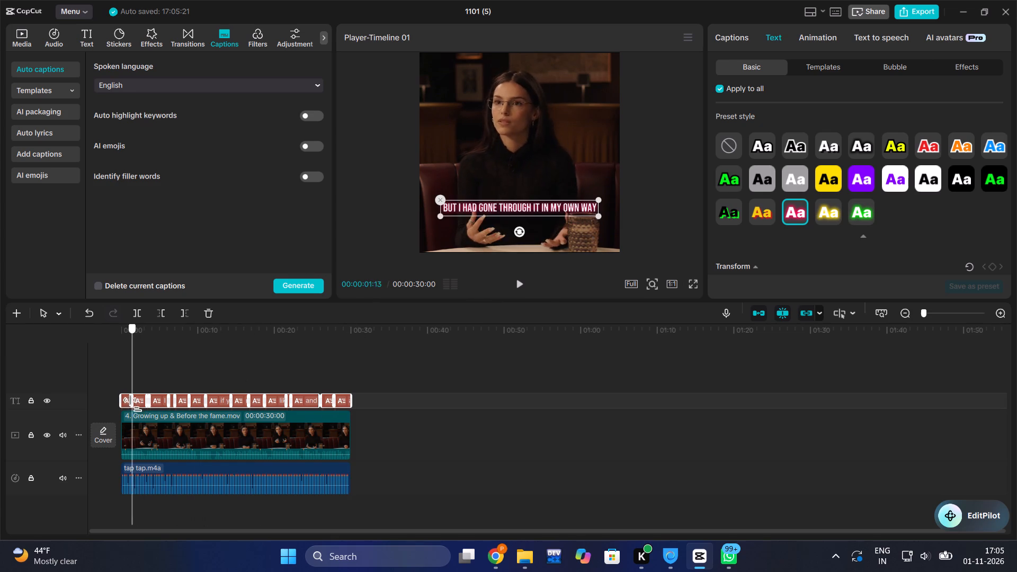
{"action": "left_click_drag", "start_coordinate": [135, 405], "coordinate": [121, 405]}
{"action": "scroll", "coordinate": [851, 195], "scroll_direction": "up", "scroll_amount": 1}
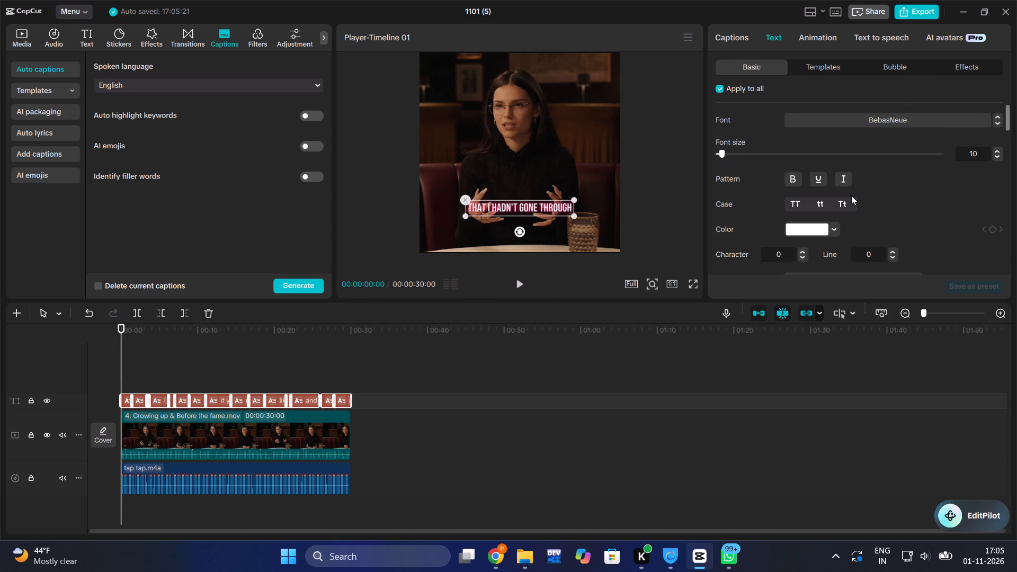
{"action": "scroll", "coordinate": [851, 195], "scroll_direction": "up", "scroll_amount": 2}
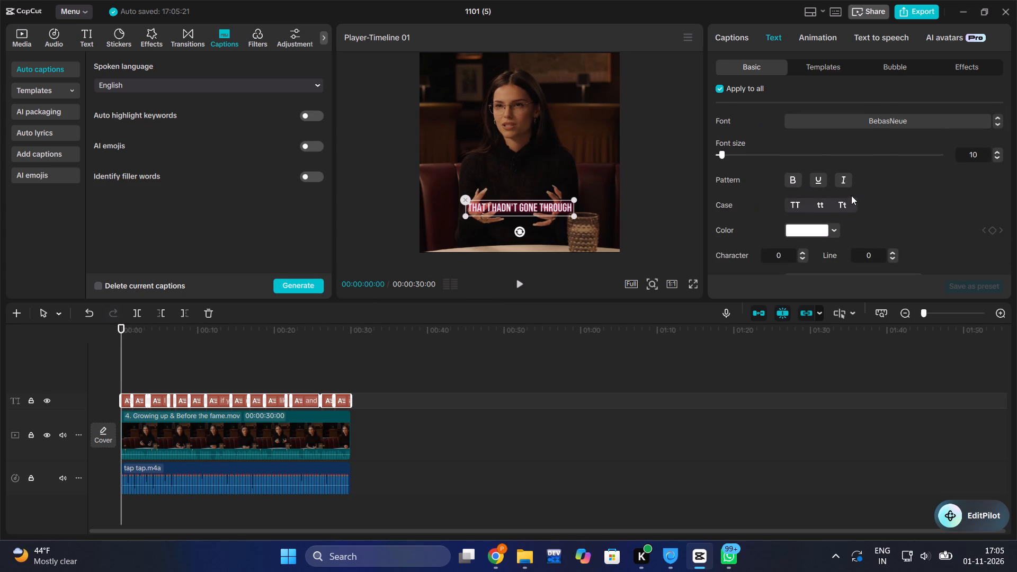
{"action": "key", "text": "space"}
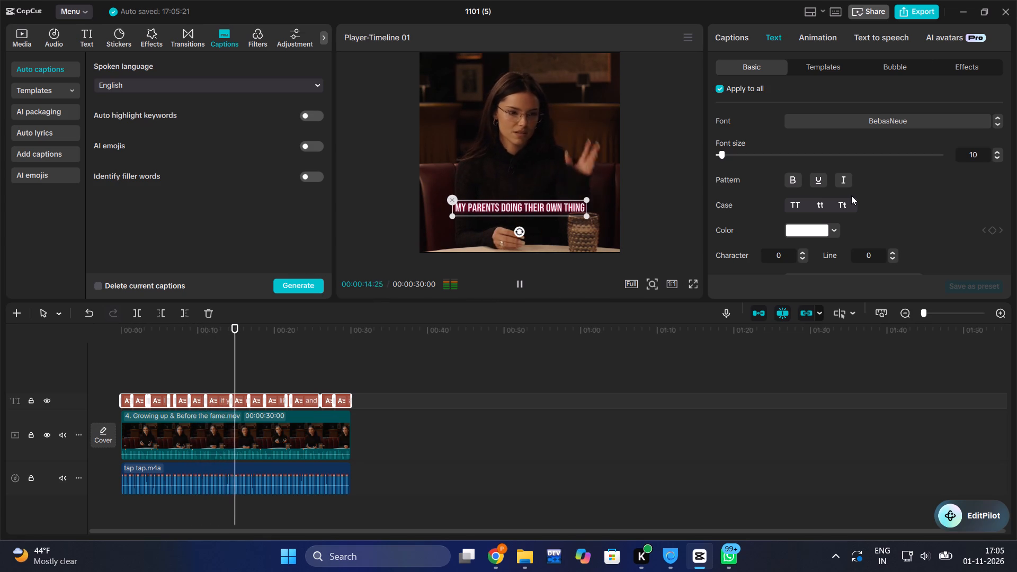
{"action": "key", "text": "space"}
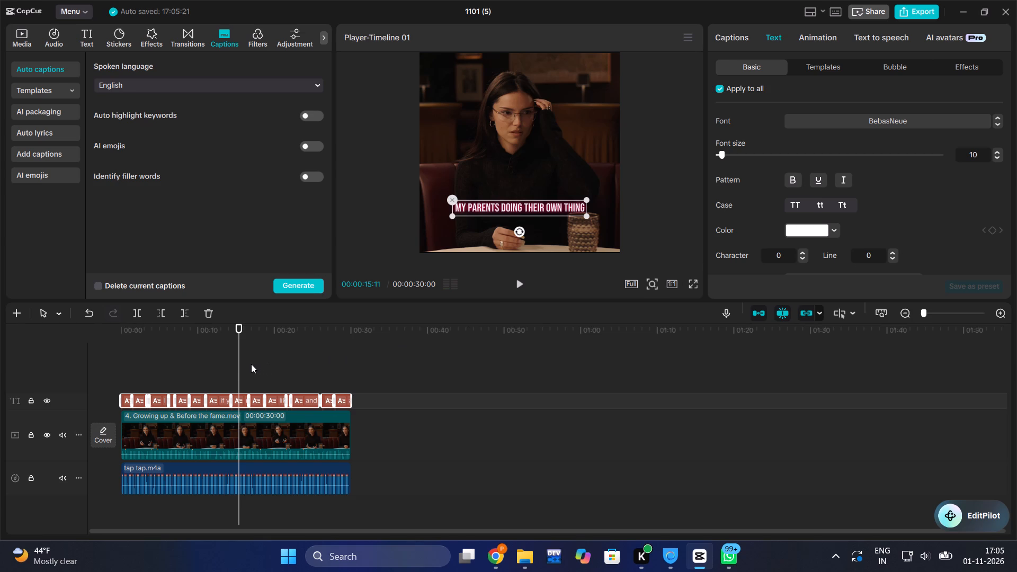
{"action": "left_click_drag", "start_coordinate": [242, 363], "coordinate": [344, 350]}
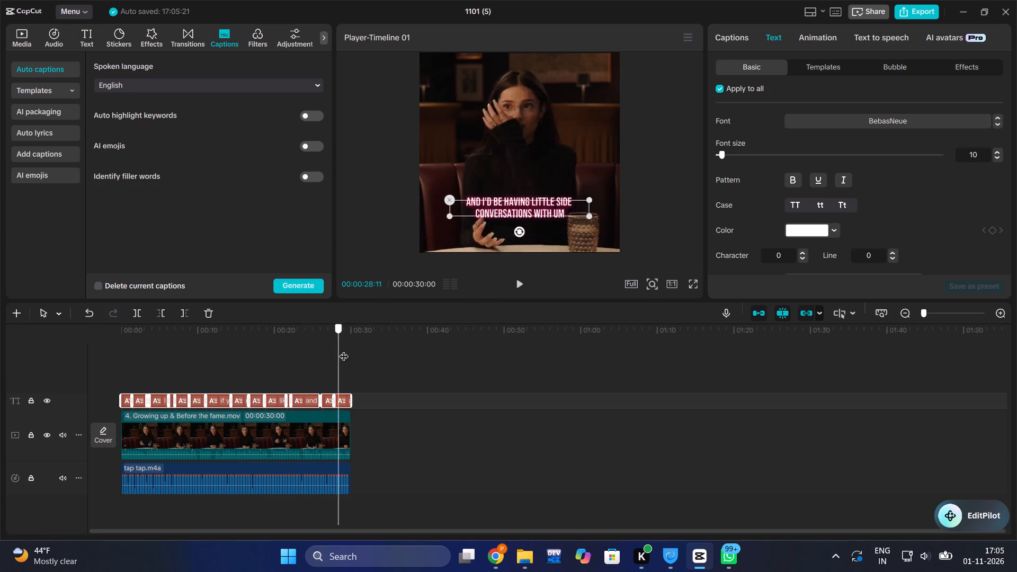
{"action": "left_click_drag", "start_coordinate": [344, 350], "coordinate": [350, 350]}
Check the videos in the washington folder, then export the captioned video there as 1101 (5) at 1080P, HEVC, mp4, 30fps.
{"action": "left_click", "coordinate": [913, 14]}
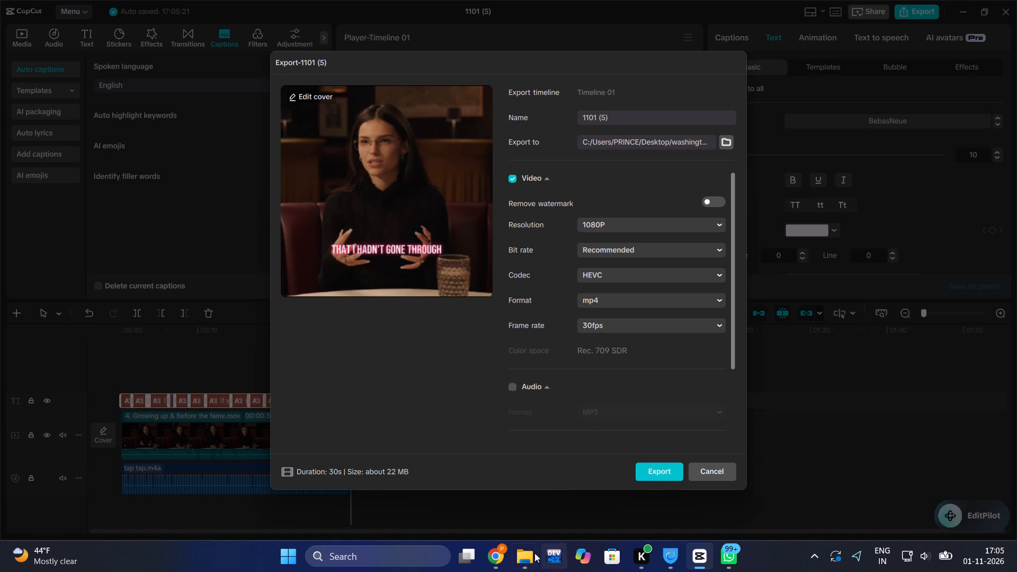
{"action": "left_click", "coordinate": [529, 557]}
{"action": "left_click", "coordinate": [484, 513]}
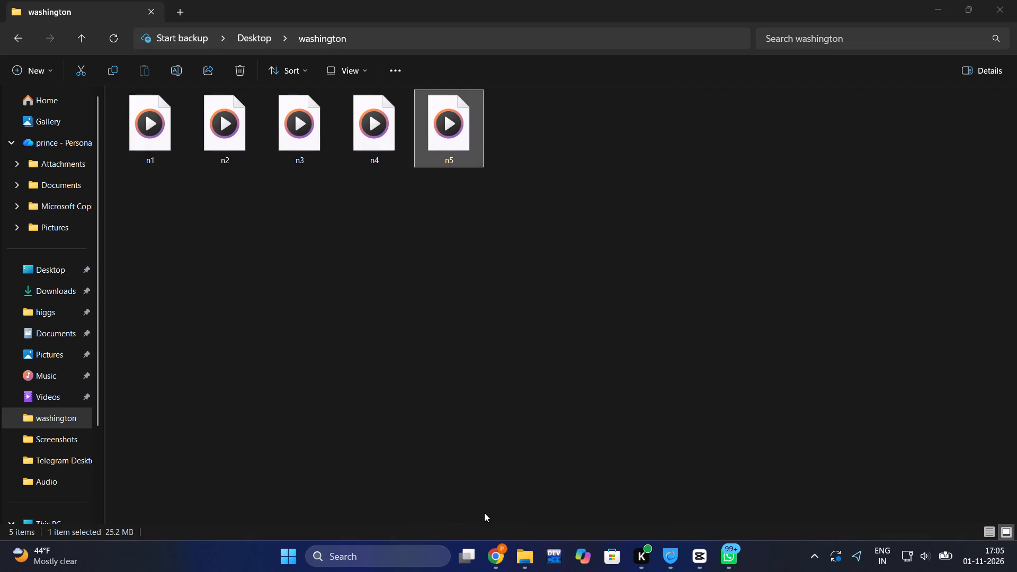
{"action": "left_click", "coordinate": [1001, 0]}
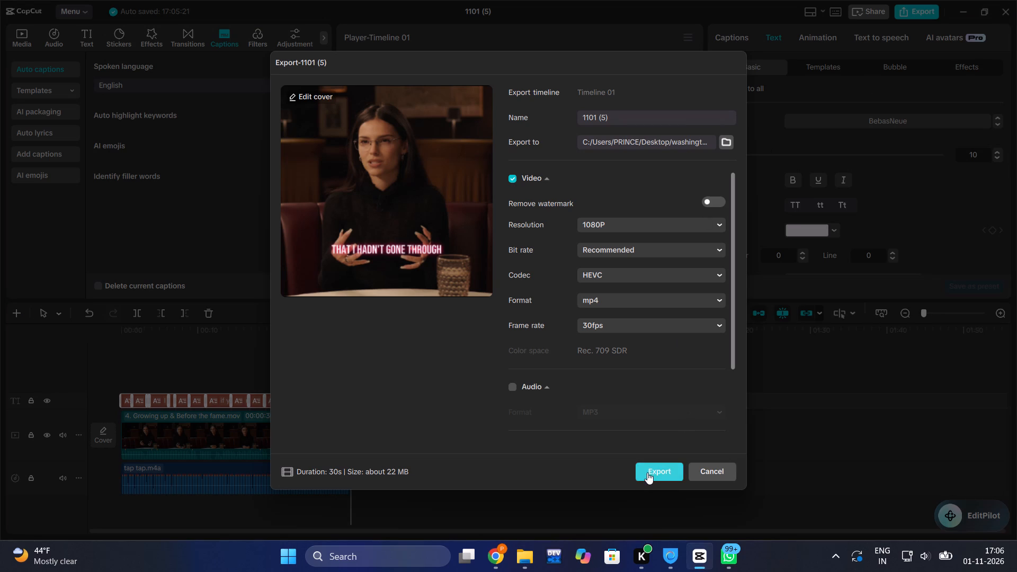
{"action": "left_click", "coordinate": [647, 472]}
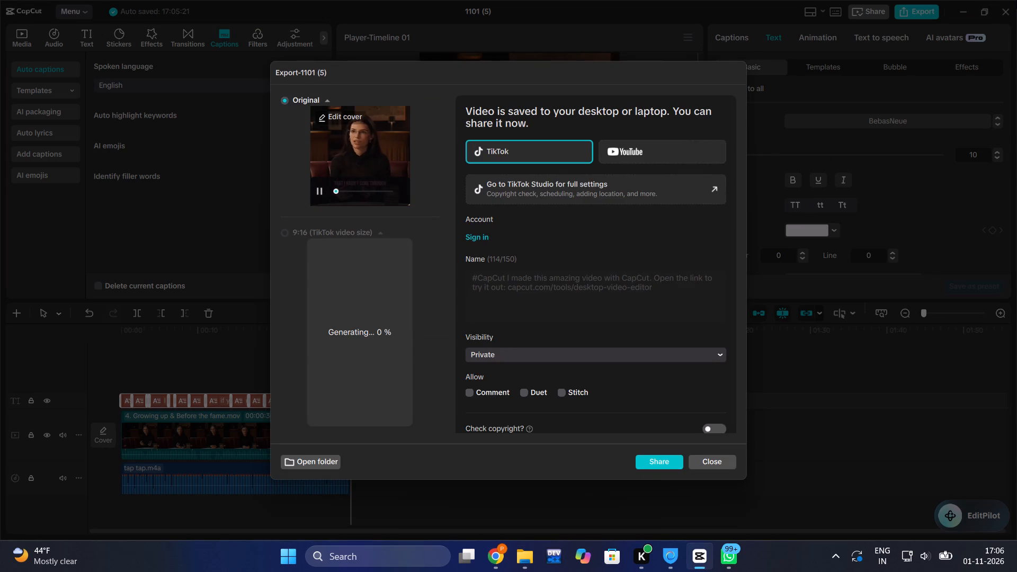
{"action": "left_click", "coordinate": [1016, 0]}
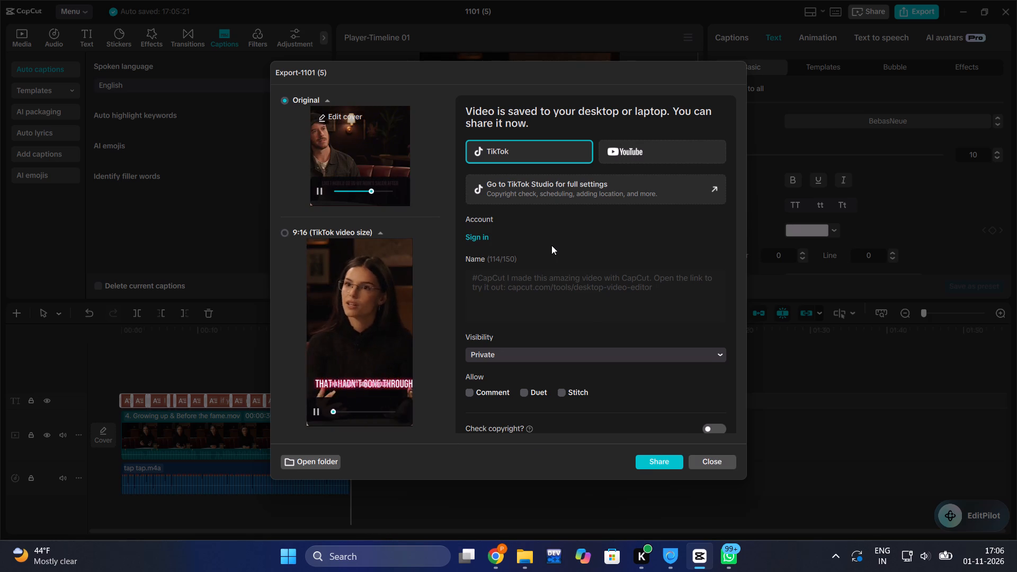
{"action": "scroll", "coordinate": [551, 245], "scroll_direction": "down", "scroll_amount": 1}
{"action": "left_click", "coordinate": [709, 458]}
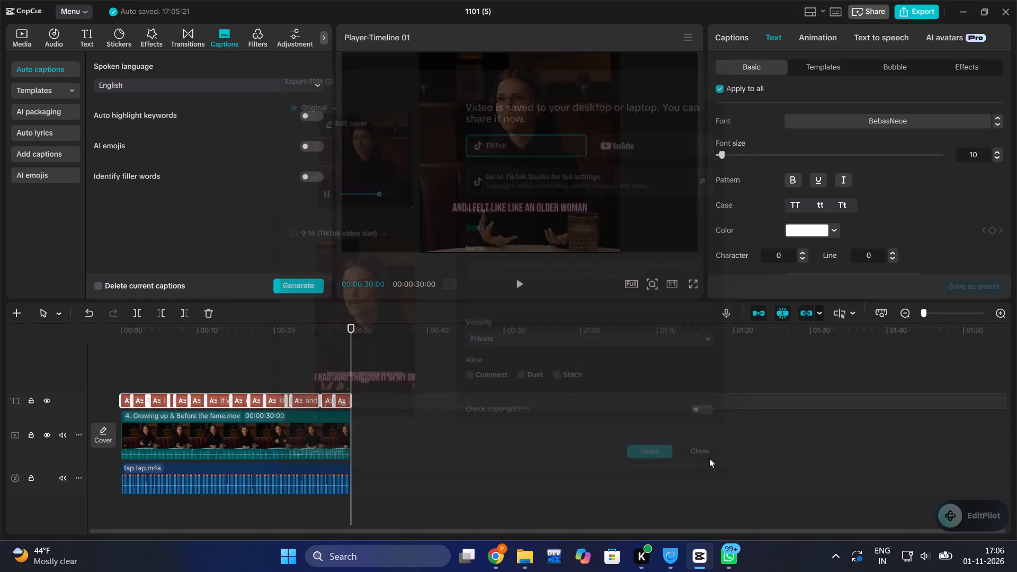
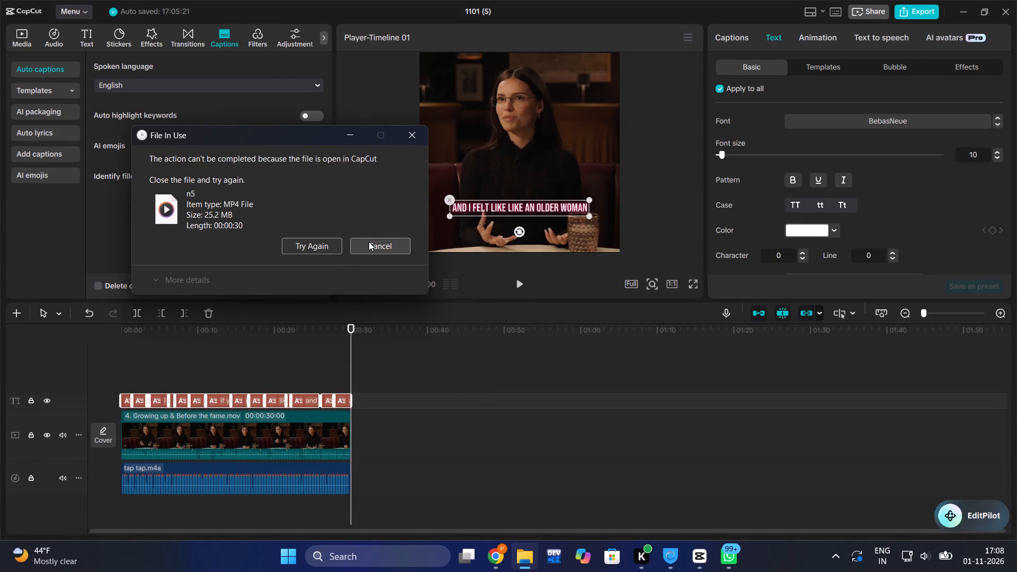
Dismiss the File In Use dialog for the n5 video without retrying the file action.
{"action": "left_click", "coordinate": [406, 136]}
Open the washington folder in File Explorer and check the video files in it.
{"action": "left_click", "coordinate": [523, 544]}
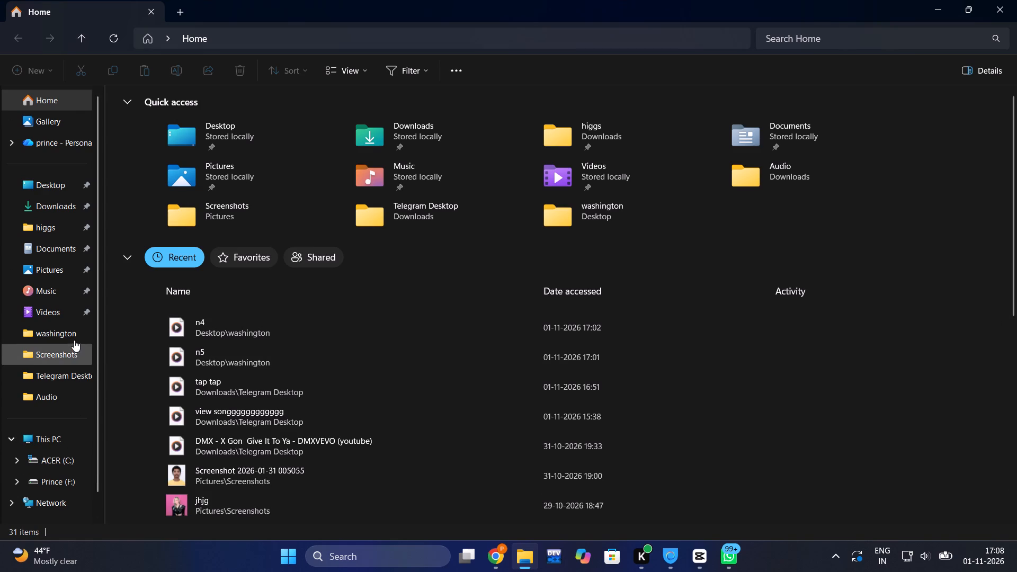
{"action": "double_click", "coordinate": [73, 333]}
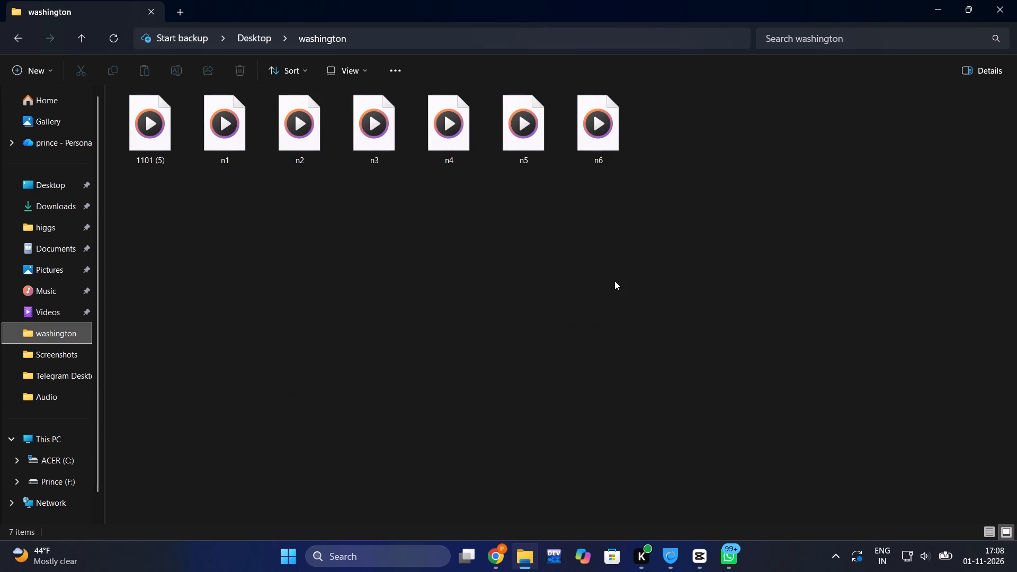
{"action": "scroll", "coordinate": [614, 281], "scroll_direction": "down", "scroll_amount": 1}
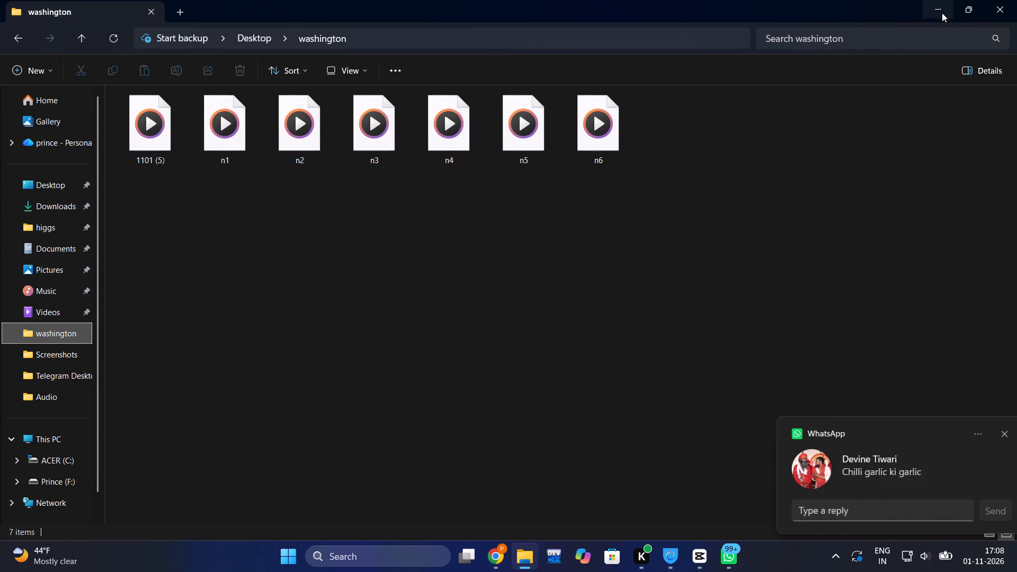
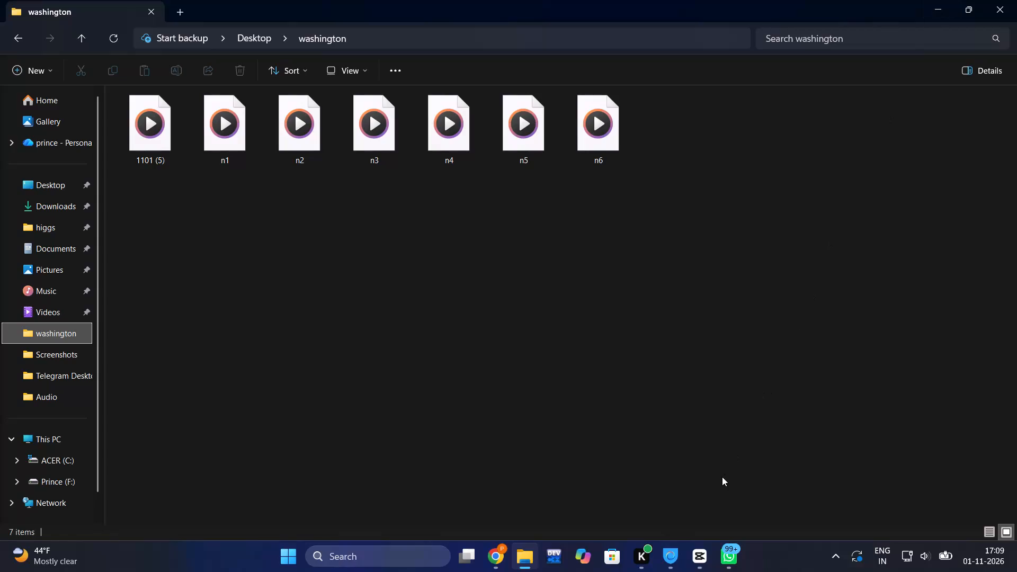
Switch to CapCut and export the finished clip to the washington folder under the name n7.
{"action": "left_click", "coordinate": [697, 549]}
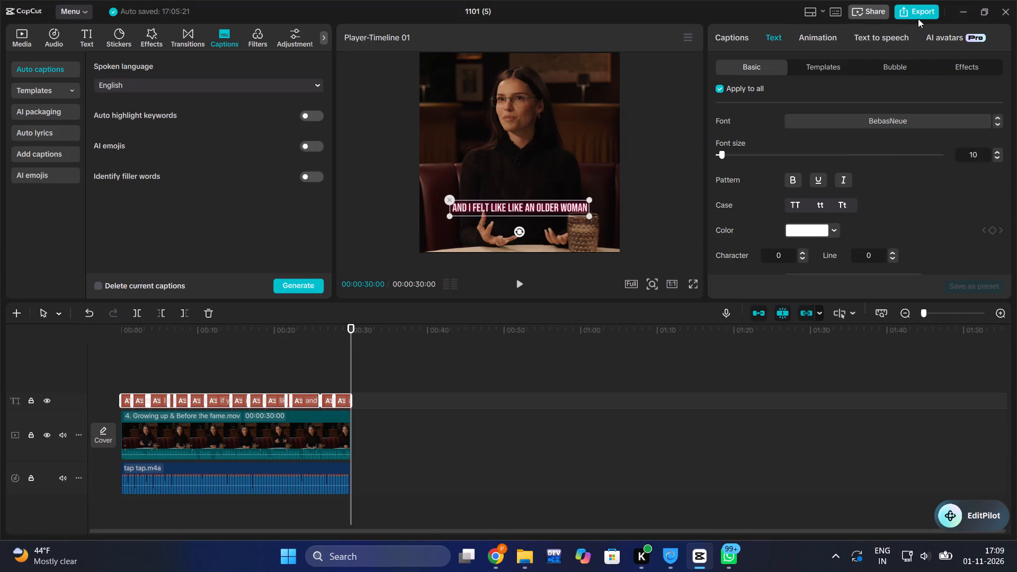
{"action": "left_click", "coordinate": [918, 19]}
{"action": "left_click_drag", "start_coordinate": [619, 120], "coordinate": [595, 123]}
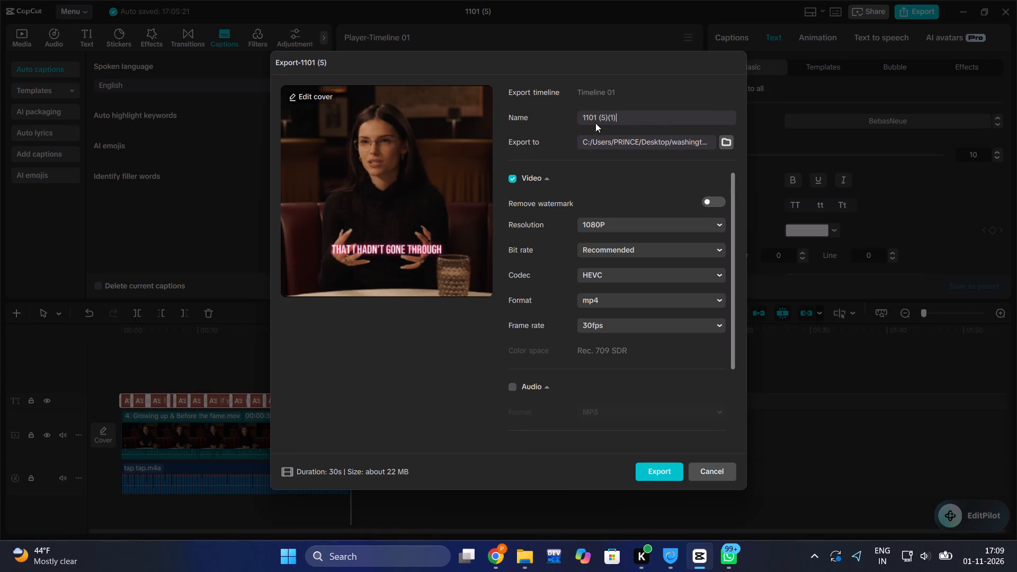
{"action": "left_click_drag", "start_coordinate": [595, 123], "coordinate": [549, 135]}
{"action": "key", "text": "BackSpace"}
{"action": "key", "text": "n"}
{"action": "key", "text": "7"}
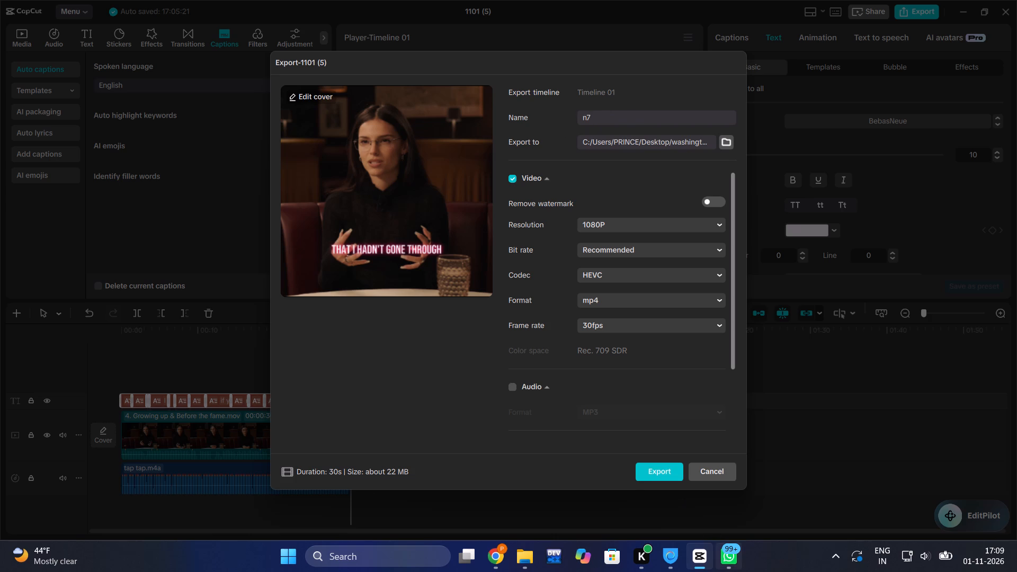
{"action": "left_click", "coordinate": [664, 469]}
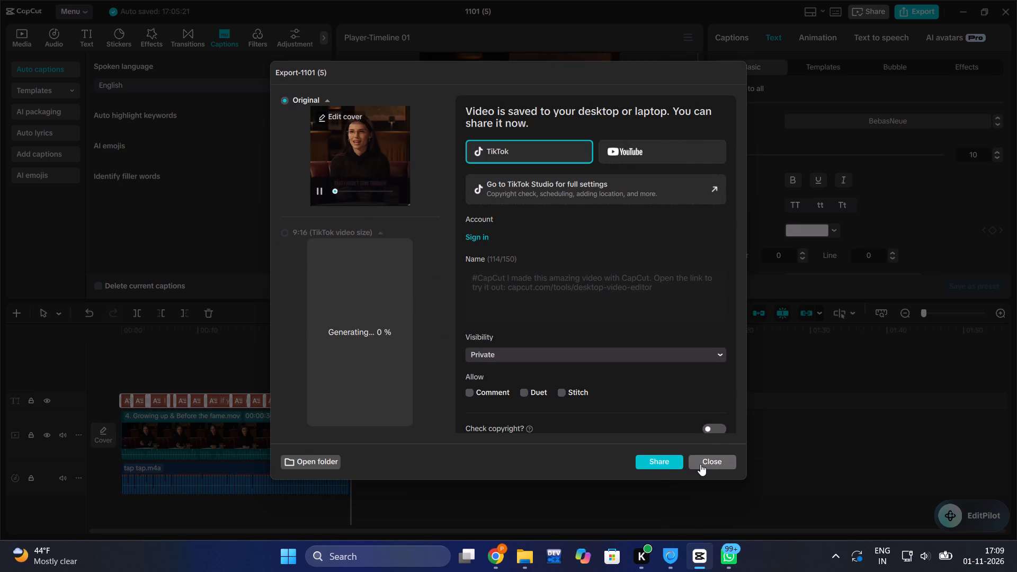
{"action": "left_click", "coordinate": [701, 464]}
Delete the "4. Growing up & Before the fame.mov" clip and its captions from the timeline, keeping the tap tap.m4a music.
{"action": "left_click", "coordinate": [194, 436]}
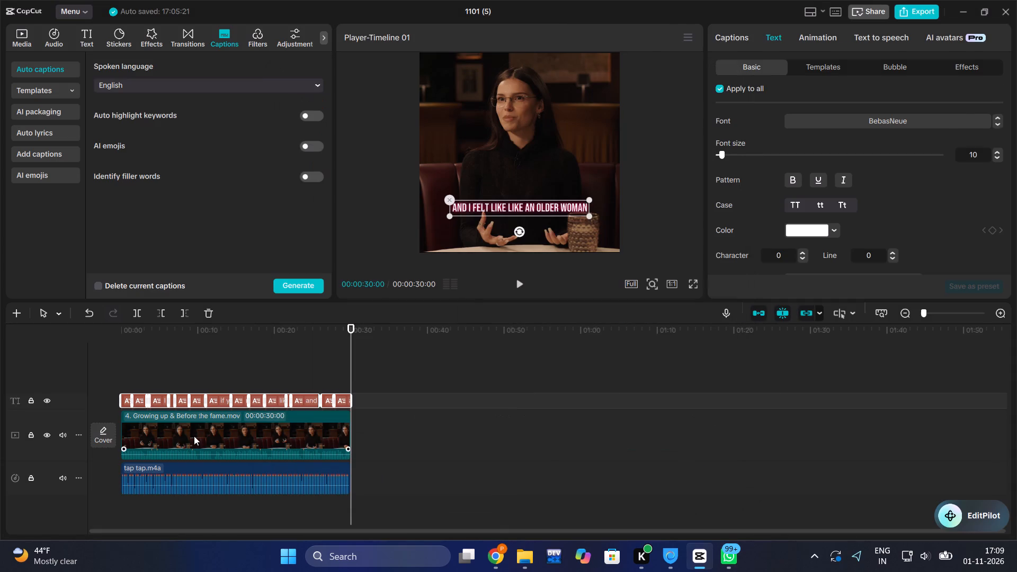
{"action": "left_click", "coordinate": [210, 310]}
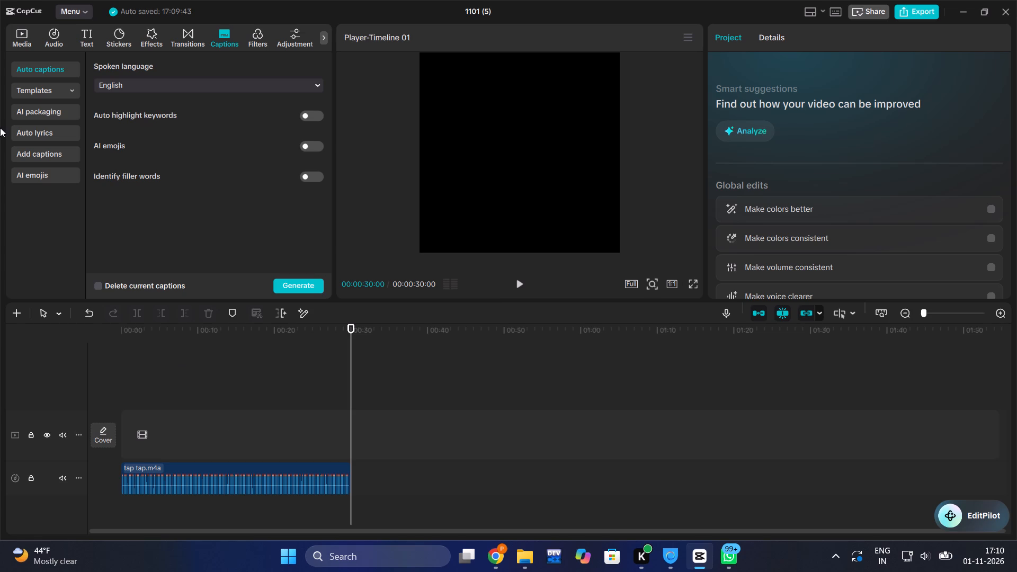
Add "12. Recommended- What Gen Z Wants.mov" from the project media to the start of the main video track.
{"action": "left_click", "coordinate": [25, 35]}
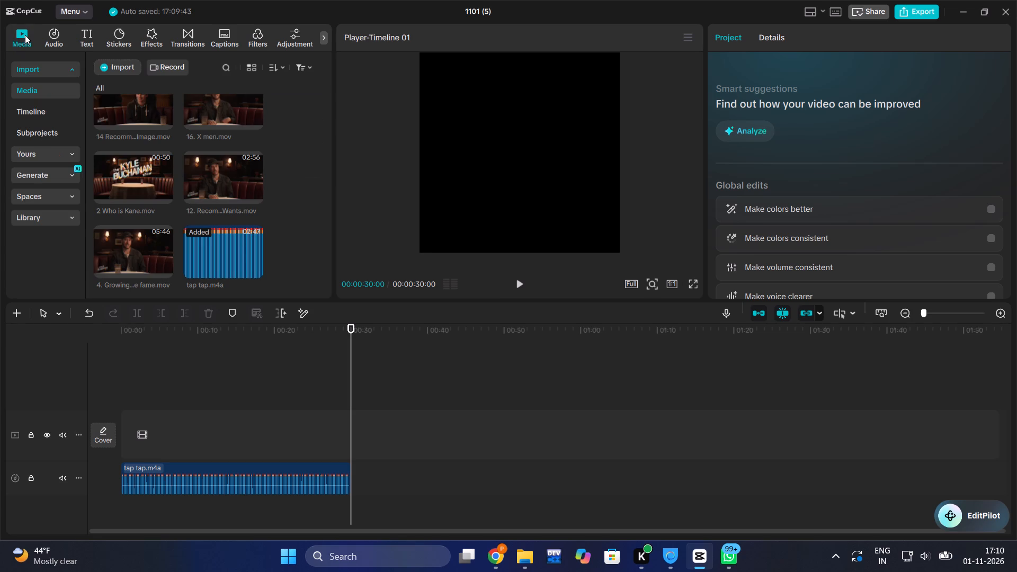
{"action": "scroll", "coordinate": [161, 229], "scroll_direction": "up", "scroll_amount": 1}
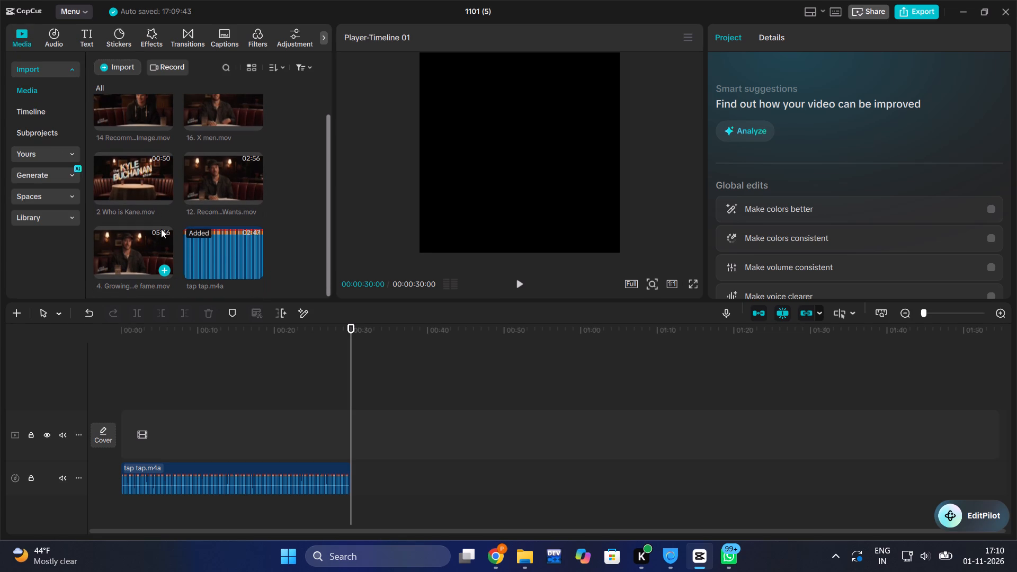
{"action": "left_click_drag", "start_coordinate": [237, 171], "coordinate": [139, 426]}
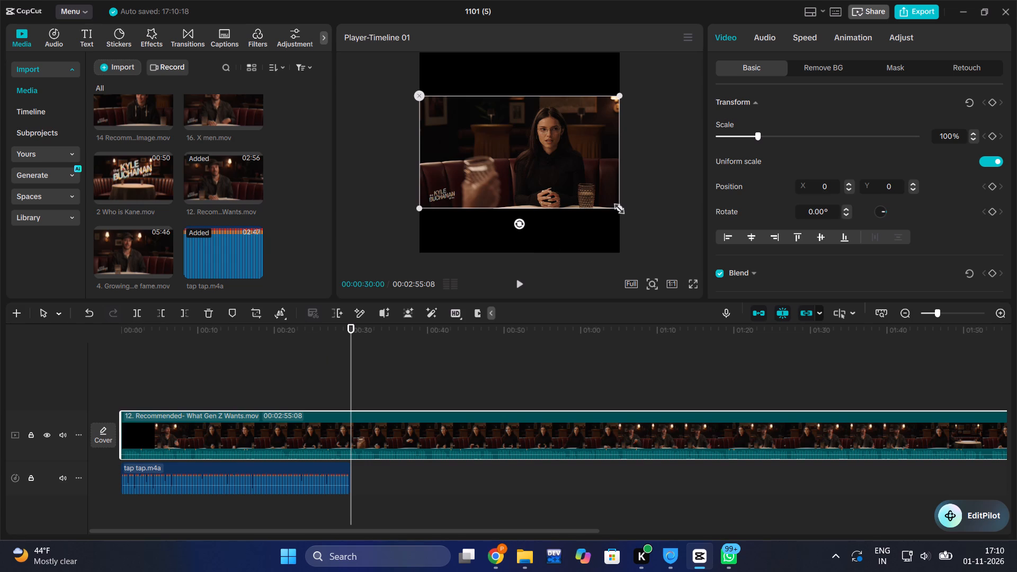
Scale the video up to about 177% so it fills the height of the square frame.
{"action": "left_click_drag", "start_coordinate": [616, 207], "coordinate": [707, 299]}
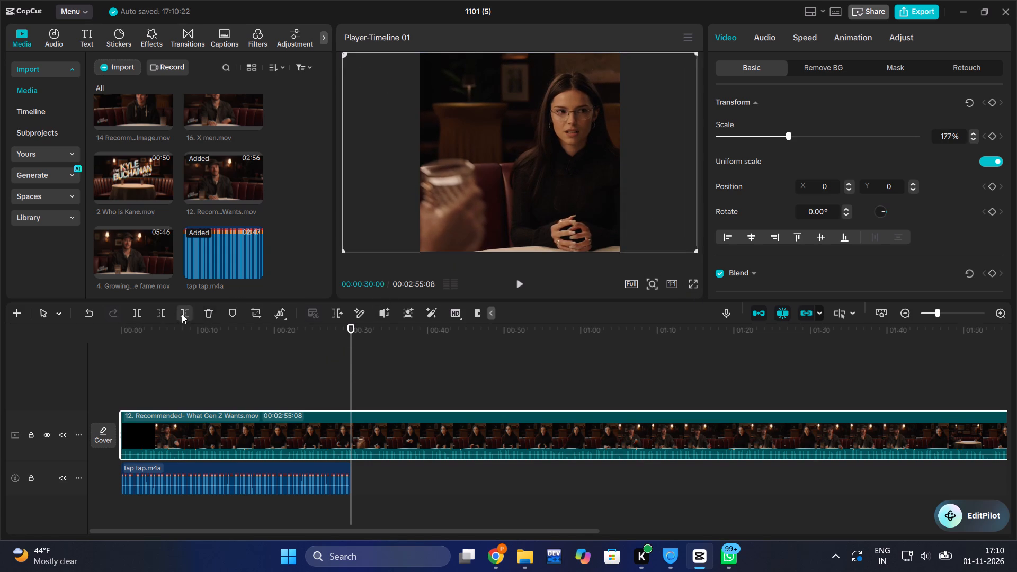
Cut away the part of the video before the 30-second mark.
{"action": "left_click", "coordinate": [168, 312]}
Play the opening briefly and shift the video sideways to about X -813 to centre the woman in the frame.
{"action": "key", "text": "space"}
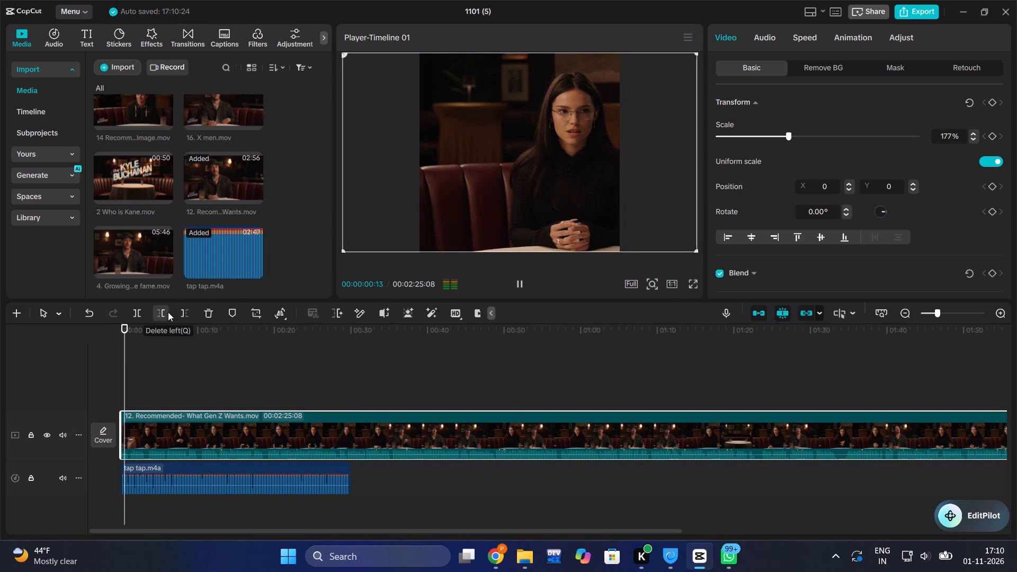
{"action": "left_click_drag", "start_coordinate": [538, 144], "coordinate": [497, 144]}
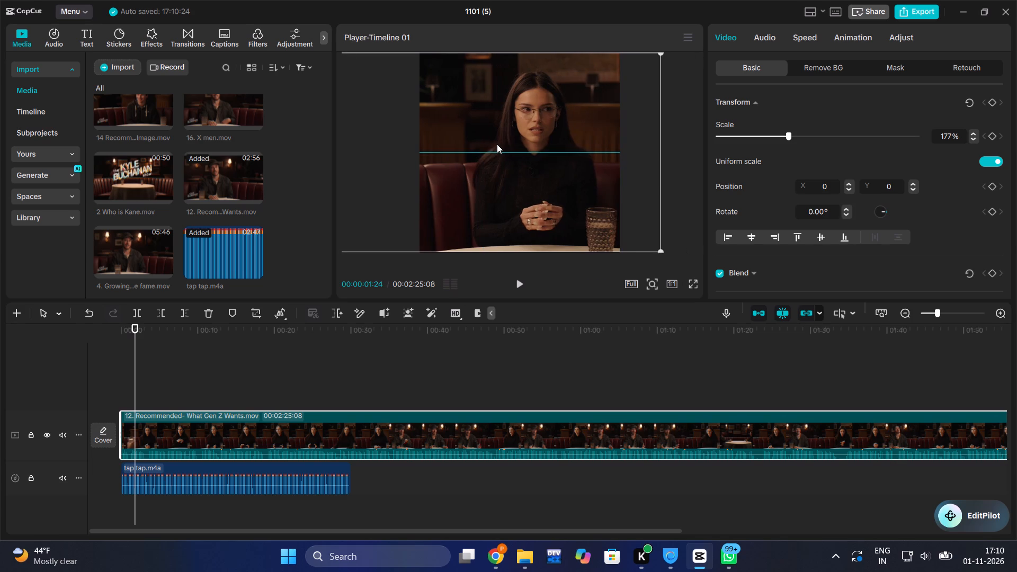
{"action": "left_click_drag", "start_coordinate": [497, 144], "coordinate": [496, 144]}
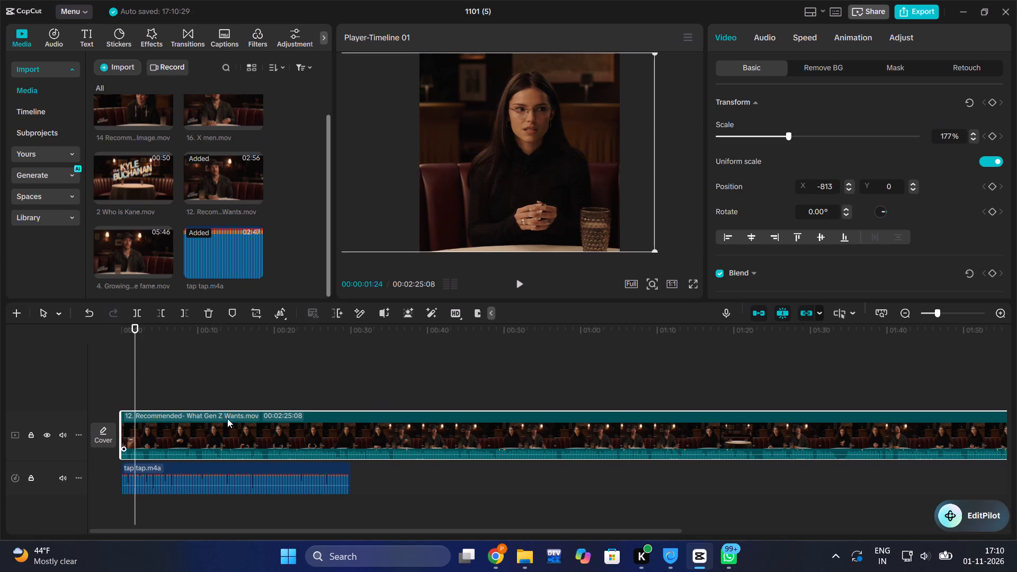
Trim off everything in the video after 00:00:30:00 to match the music's length.
{"action": "left_click_drag", "start_coordinate": [138, 358], "coordinate": [353, 354]}
{"action": "left_click", "coordinate": [186, 315]}
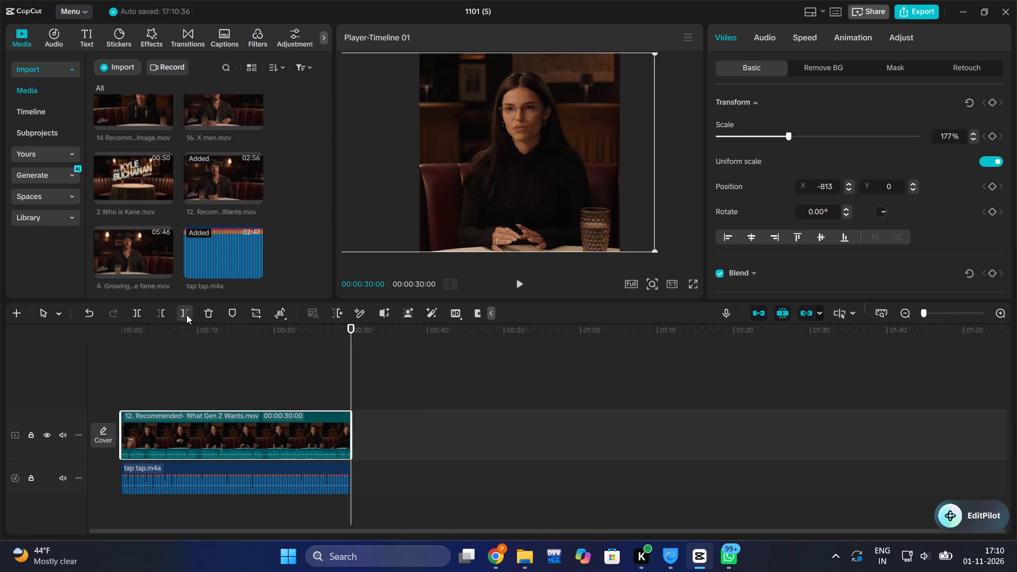
Return the playhead to the start and generate English auto captions for the 30-second clip.
{"action": "left_click_drag", "start_coordinate": [350, 357], "coordinate": [89, 411]}
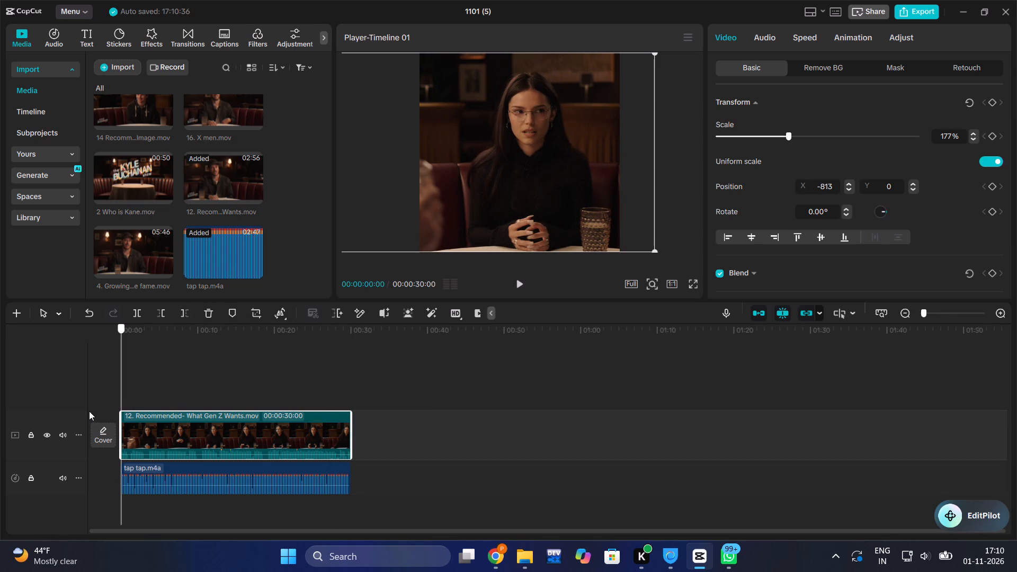
{"action": "left_click_drag", "start_coordinate": [89, 411], "coordinate": [88, 412]}
{"action": "left_click", "coordinate": [230, 37]}
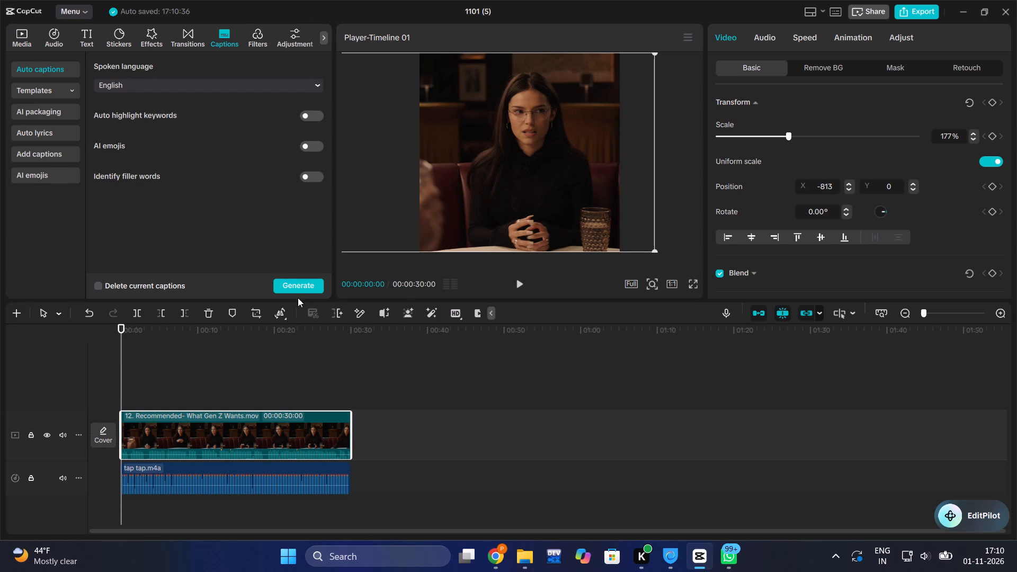
{"action": "left_click", "coordinate": [298, 285]}
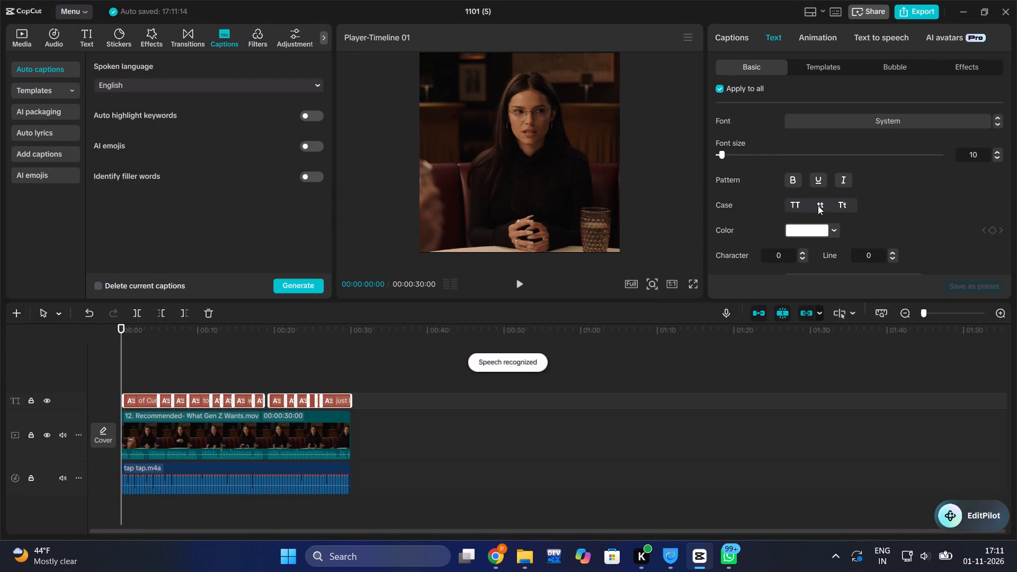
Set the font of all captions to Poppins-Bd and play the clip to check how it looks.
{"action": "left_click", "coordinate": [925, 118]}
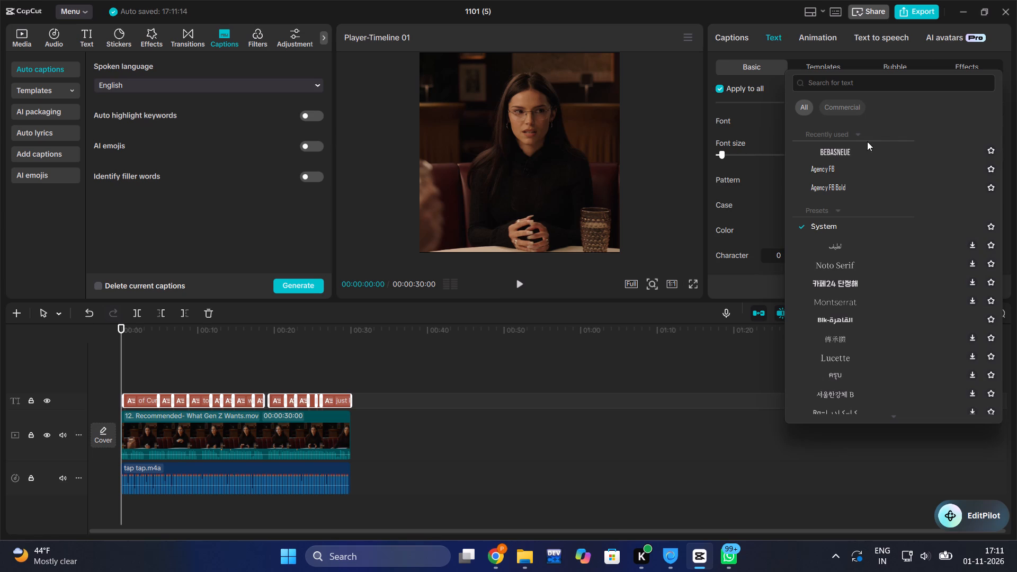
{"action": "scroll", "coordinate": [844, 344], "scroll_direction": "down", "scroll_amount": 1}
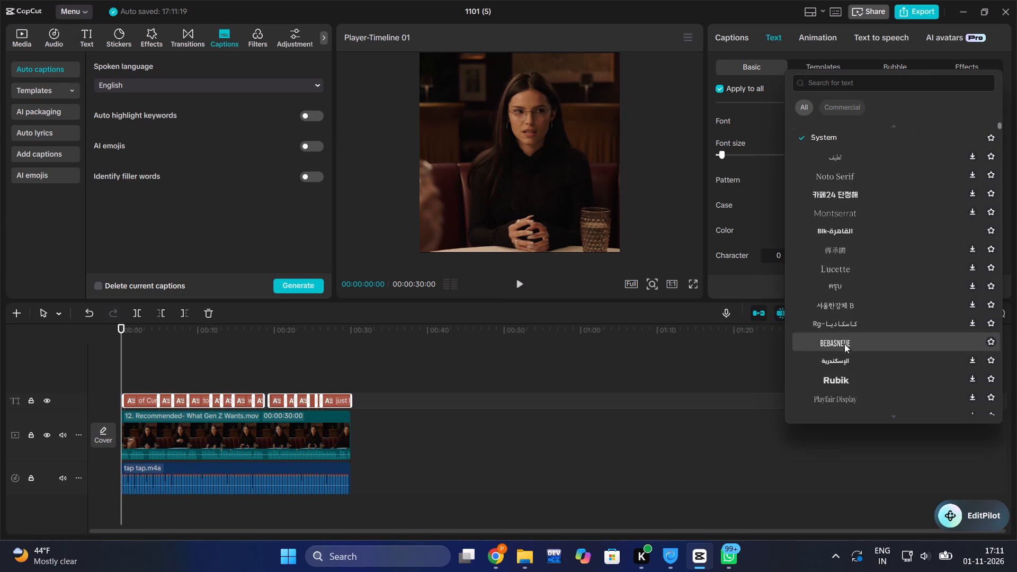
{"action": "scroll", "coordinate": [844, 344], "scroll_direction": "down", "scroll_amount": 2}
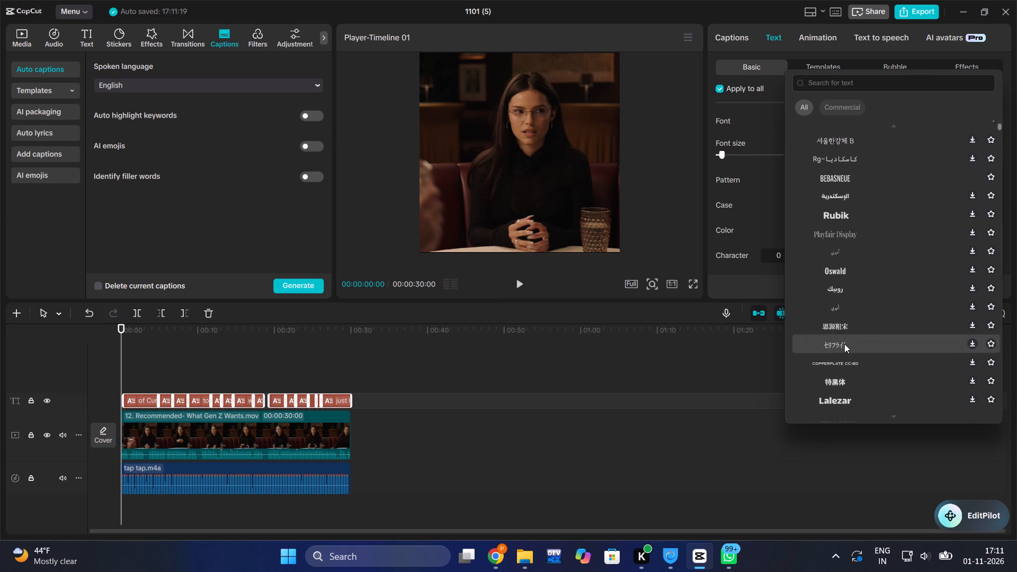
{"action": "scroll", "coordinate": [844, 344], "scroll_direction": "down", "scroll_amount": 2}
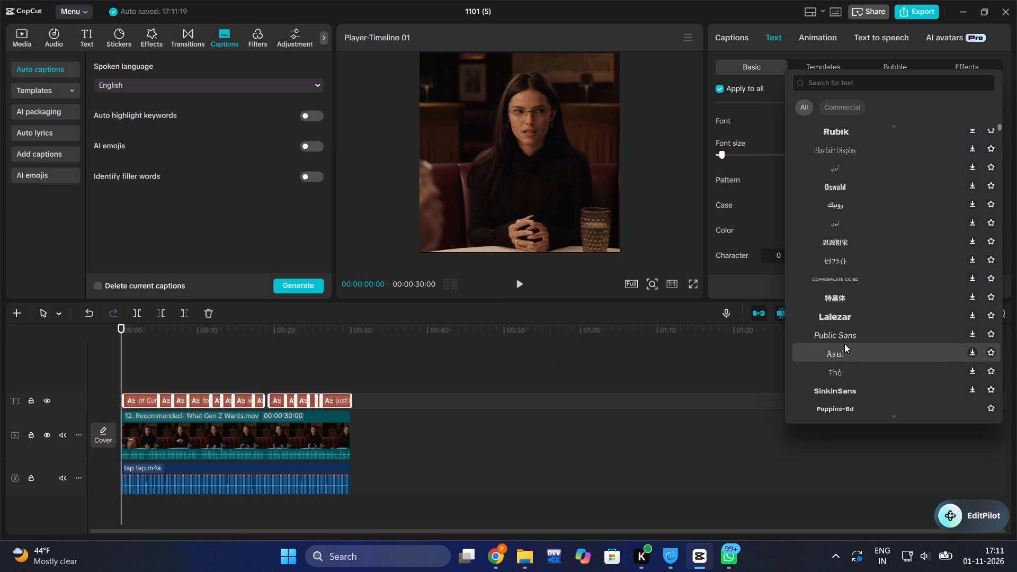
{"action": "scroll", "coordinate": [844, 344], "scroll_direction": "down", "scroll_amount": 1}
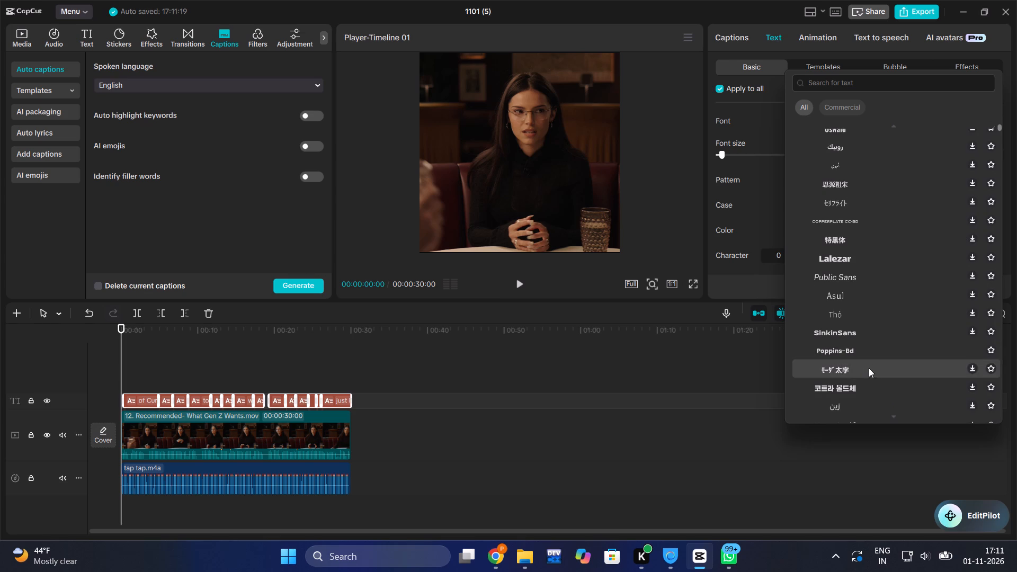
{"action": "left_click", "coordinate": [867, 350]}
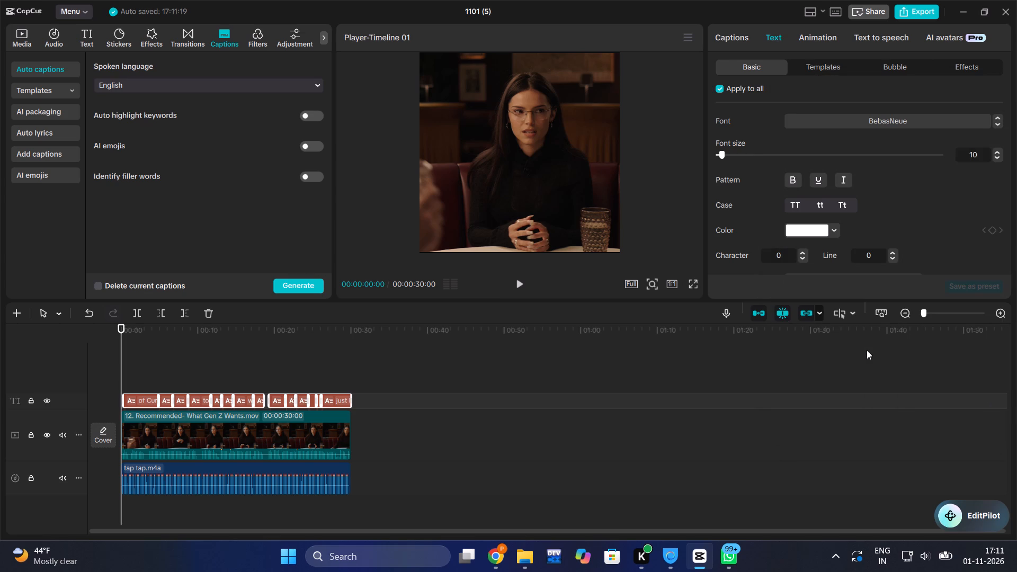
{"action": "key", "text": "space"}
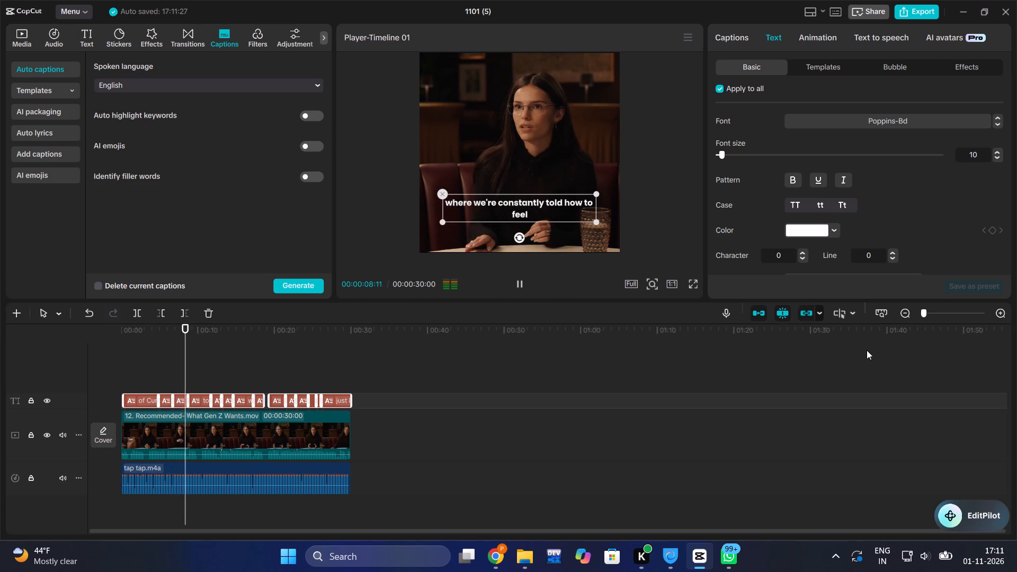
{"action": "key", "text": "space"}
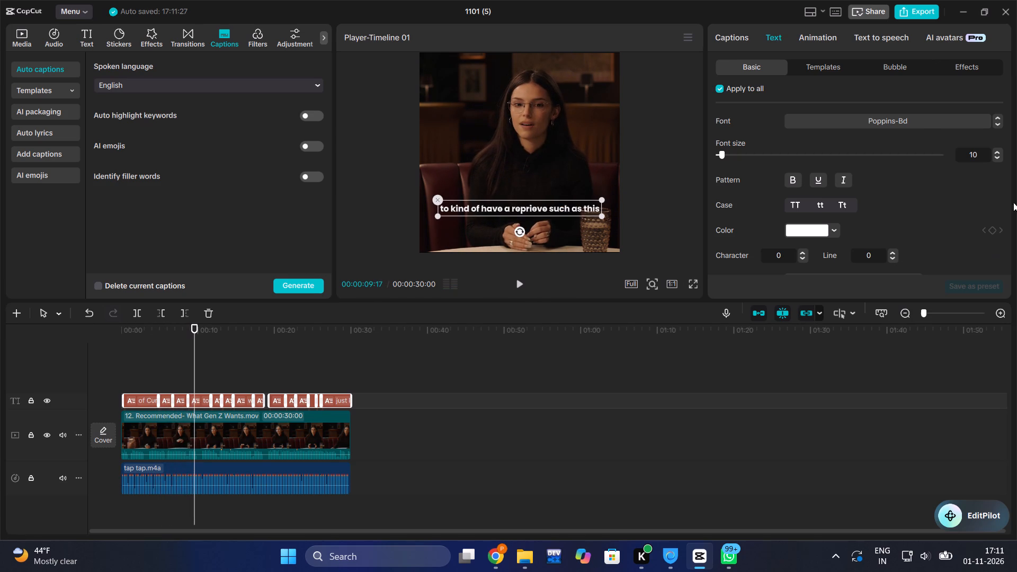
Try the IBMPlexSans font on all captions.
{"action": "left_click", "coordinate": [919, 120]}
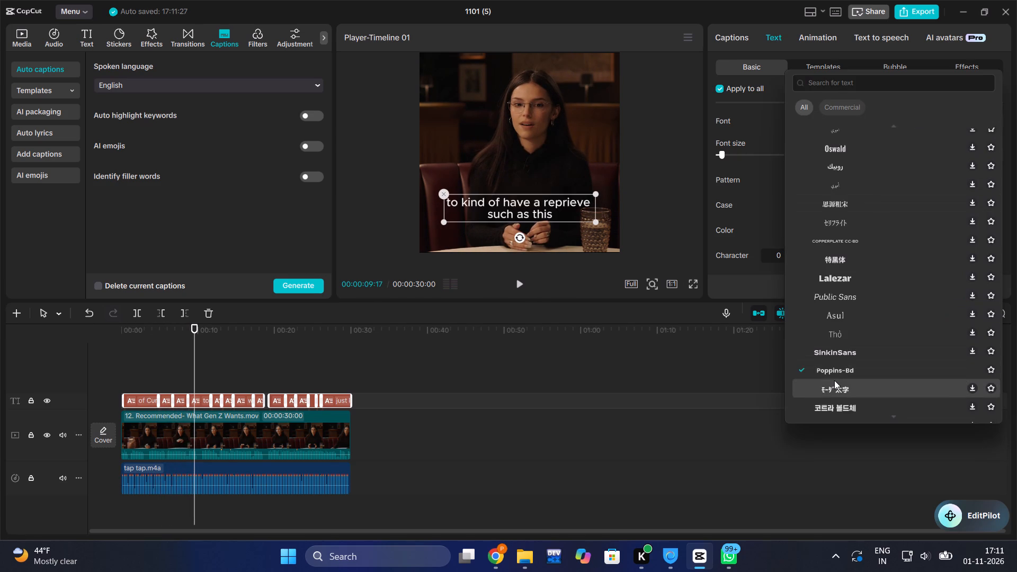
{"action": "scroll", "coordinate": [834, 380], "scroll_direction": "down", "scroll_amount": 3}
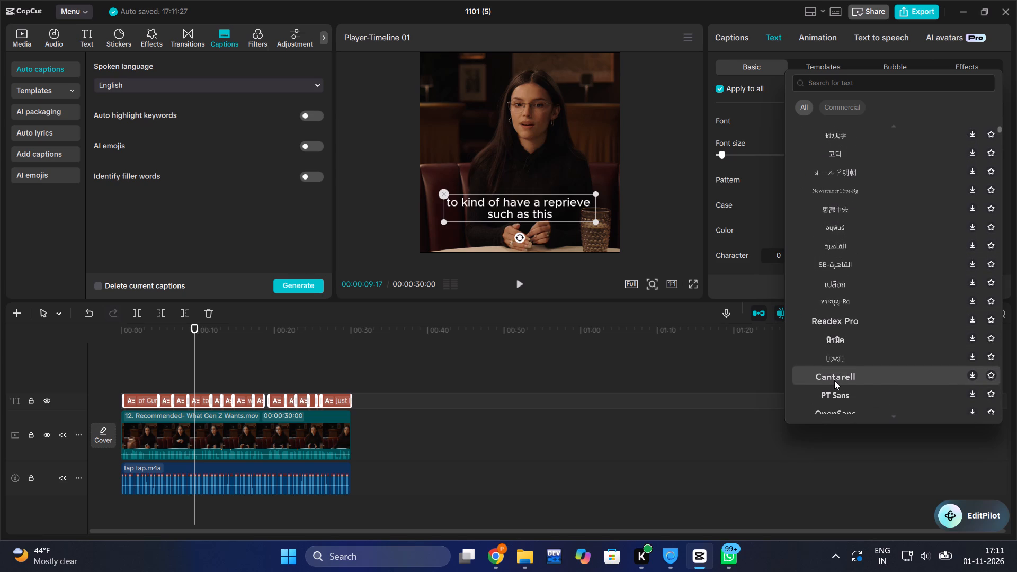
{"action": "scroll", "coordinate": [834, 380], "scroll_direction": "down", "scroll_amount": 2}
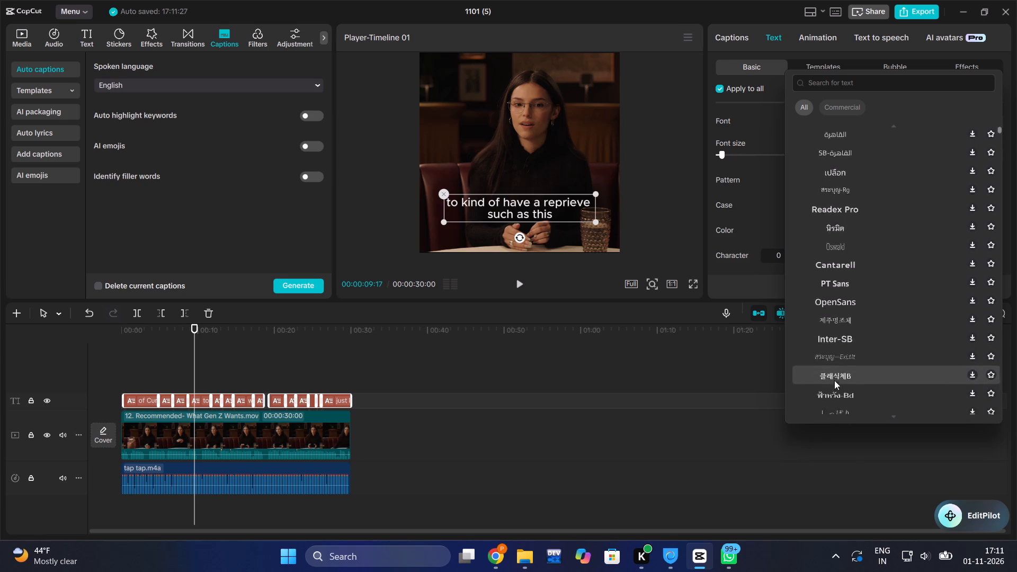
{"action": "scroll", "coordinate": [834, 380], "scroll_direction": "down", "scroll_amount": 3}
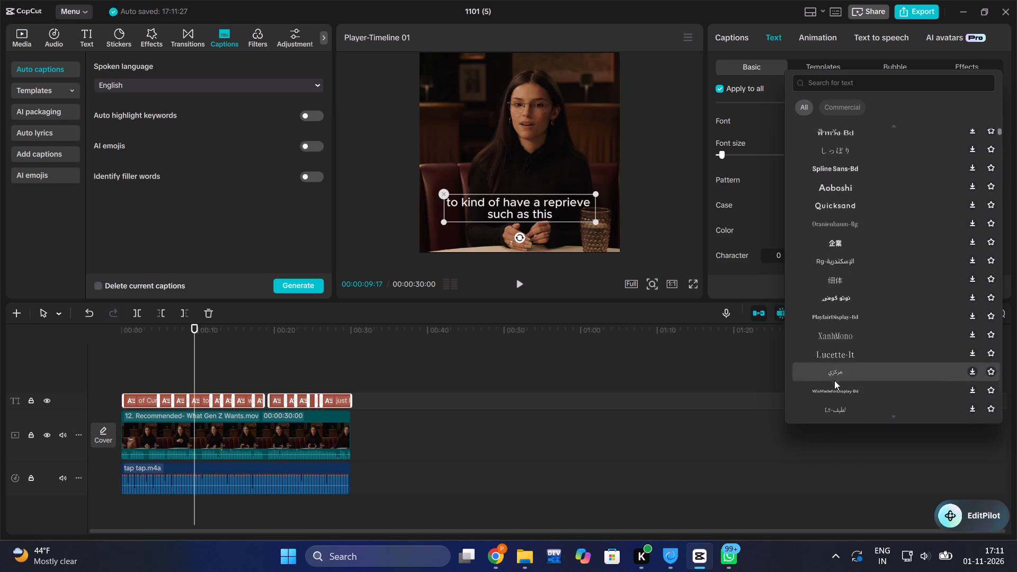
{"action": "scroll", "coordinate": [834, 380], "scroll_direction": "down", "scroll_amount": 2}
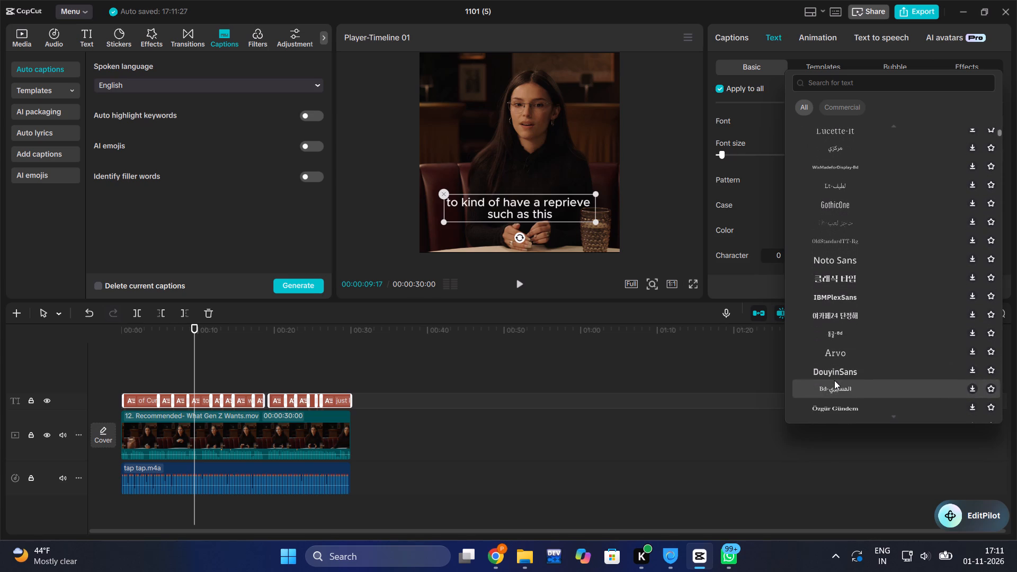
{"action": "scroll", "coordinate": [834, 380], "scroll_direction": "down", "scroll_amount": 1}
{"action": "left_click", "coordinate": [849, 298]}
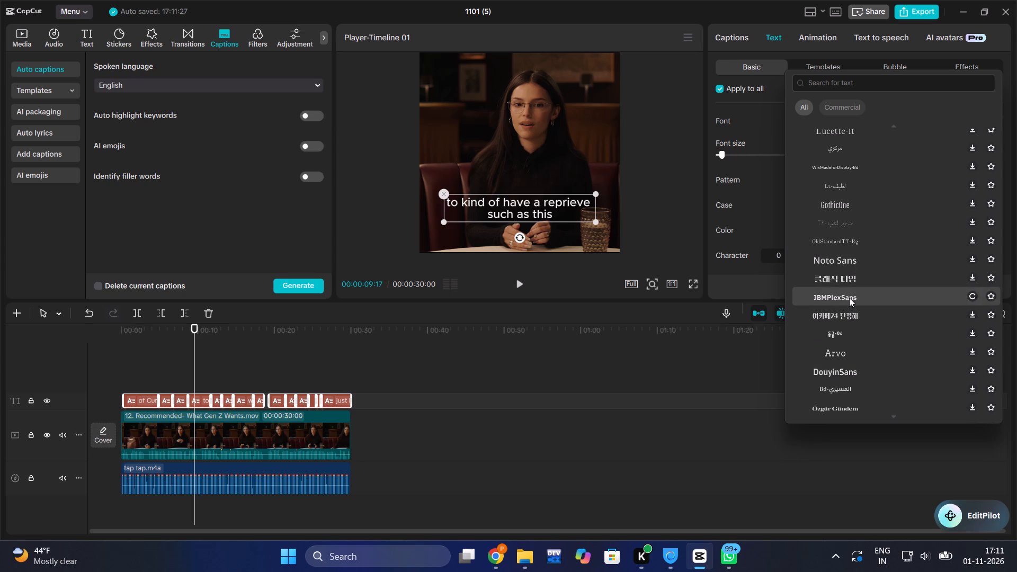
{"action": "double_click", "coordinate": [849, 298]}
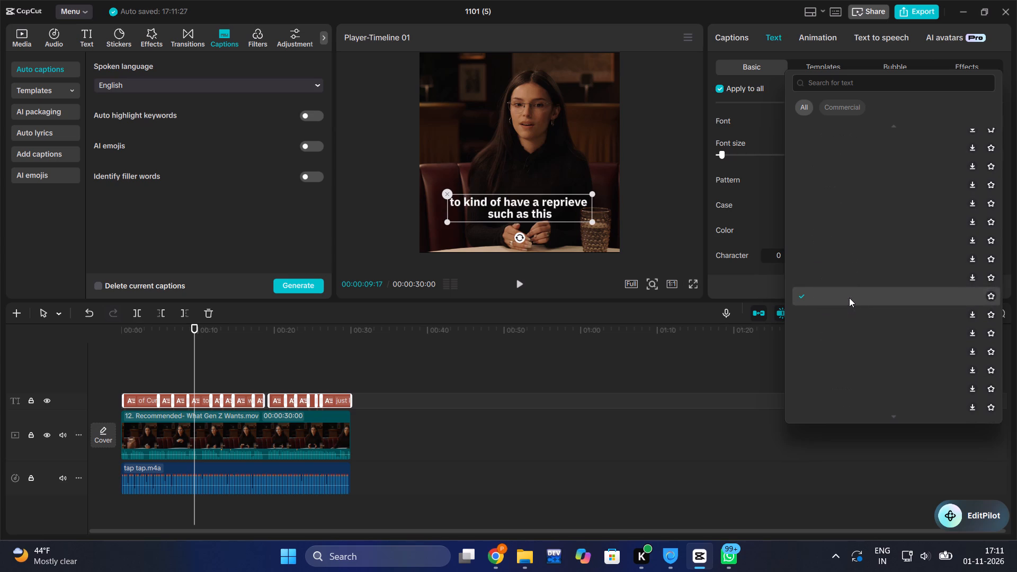
Set the font of all captions to Lumdash and play the clip from about 00:00:02:01 to check how it looks.
{"action": "scroll", "coordinate": [849, 298], "scroll_direction": "down", "scroll_amount": 2}
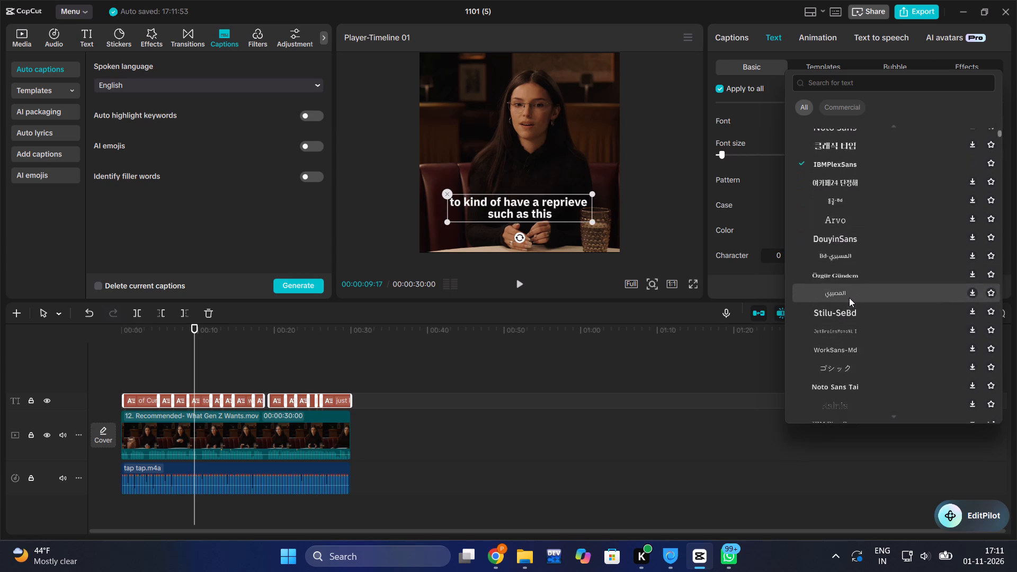
{"action": "scroll", "coordinate": [849, 298], "scroll_direction": "down", "scroll_amount": 3}
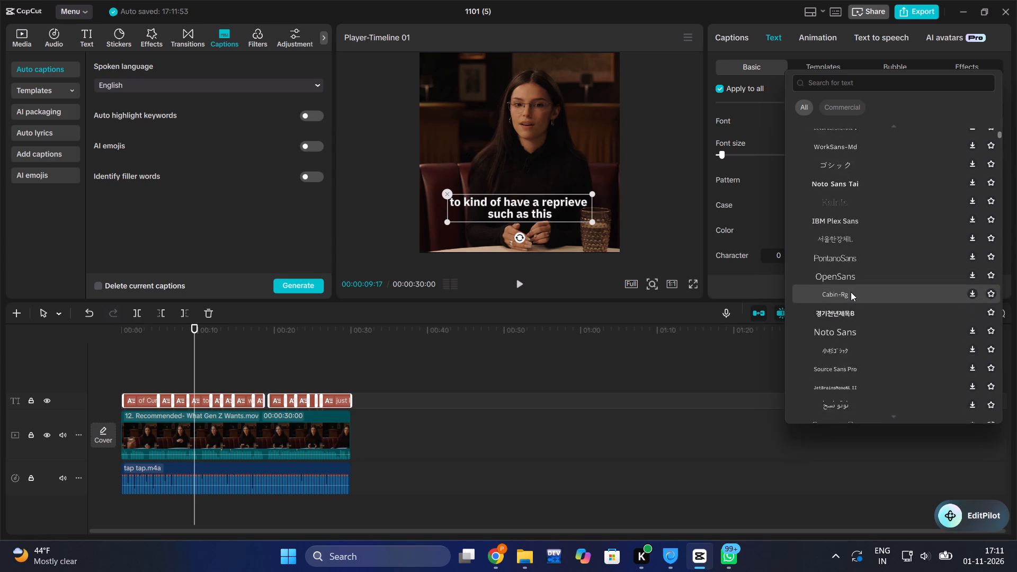
{"action": "scroll", "coordinate": [851, 292], "scroll_direction": "down", "scroll_amount": 7}
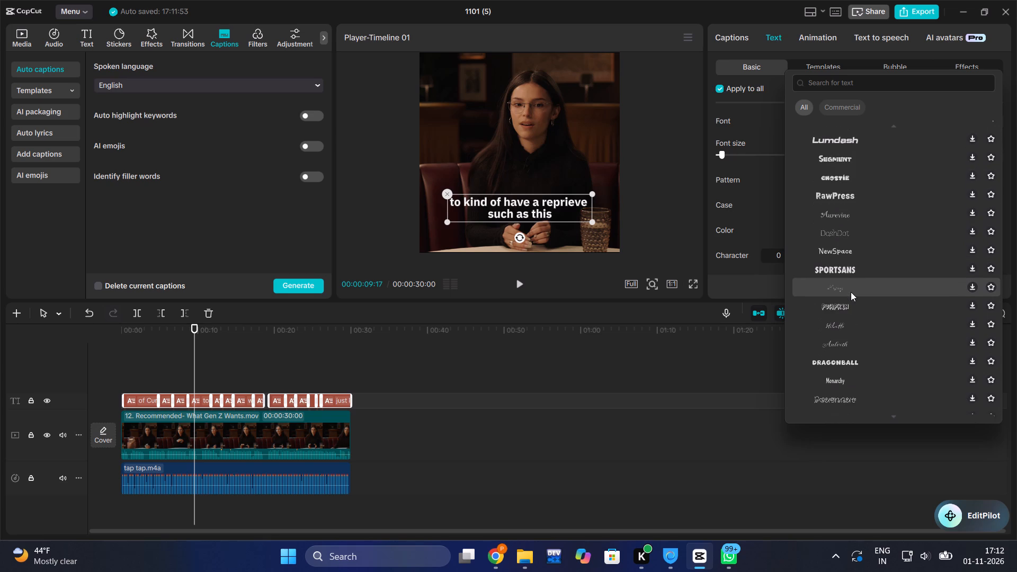
{"action": "left_click", "coordinate": [867, 140]}
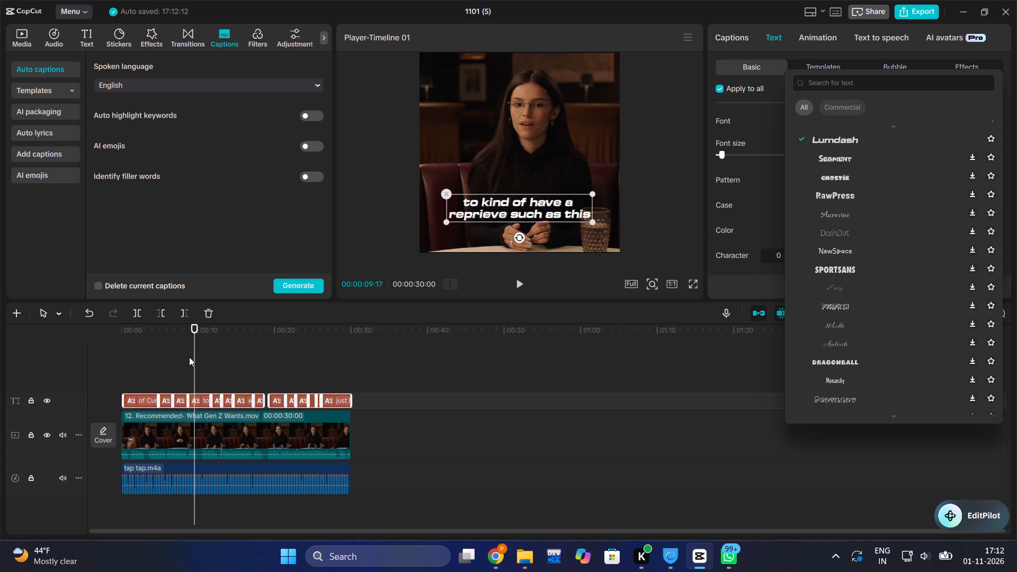
{"action": "left_click_drag", "start_coordinate": [198, 357], "coordinate": [141, 378]}
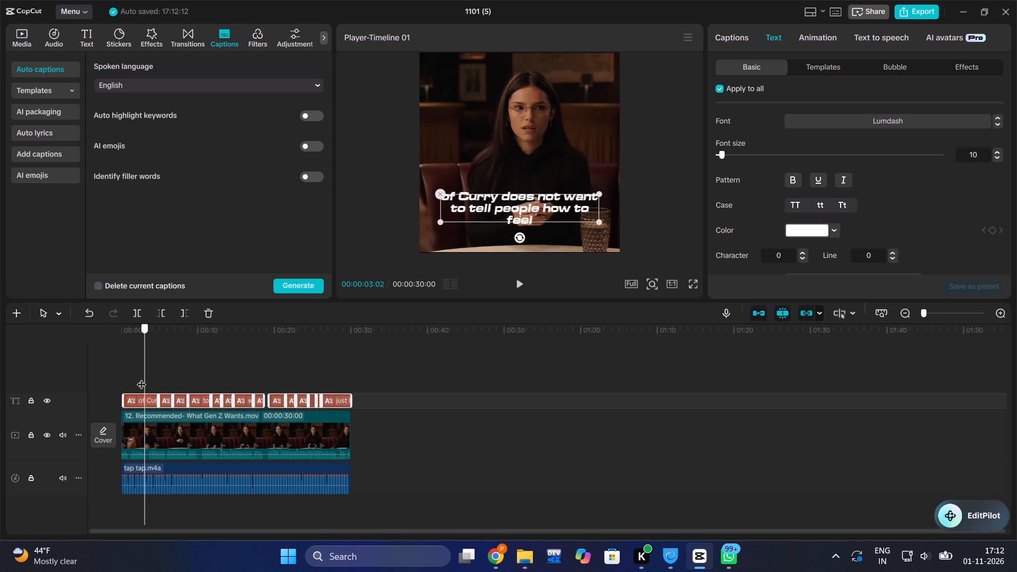
{"action": "left_click_drag", "start_coordinate": [141, 378], "coordinate": [137, 378]}
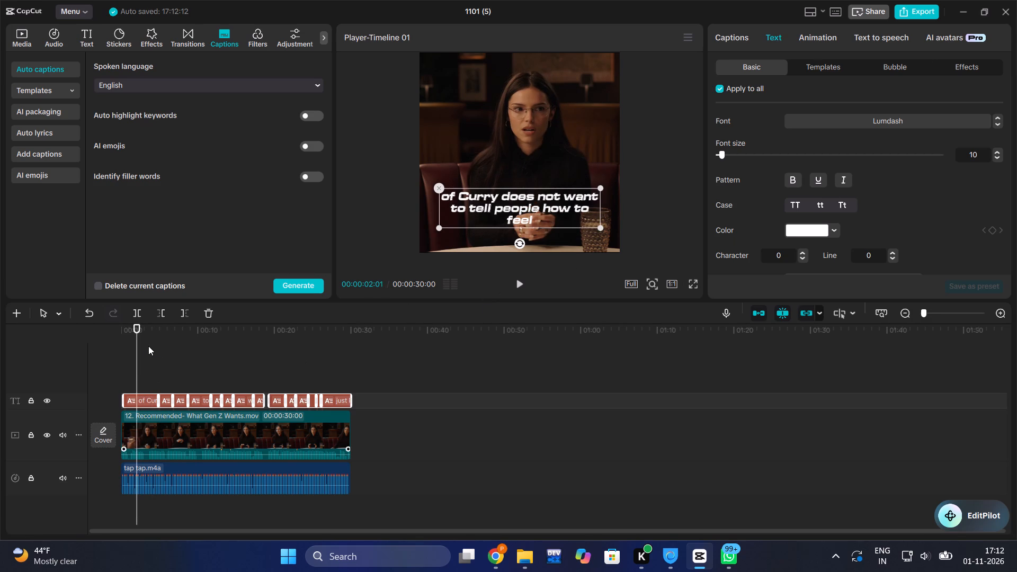
{"action": "left_click_drag", "start_coordinate": [133, 354], "coordinate": [108, 363]}
{"action": "key", "text": "space"}
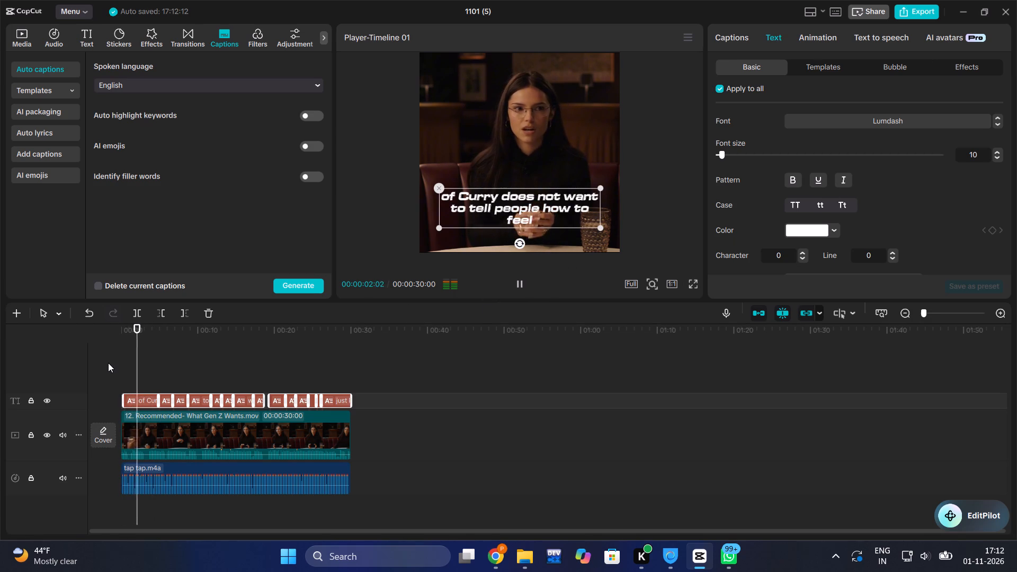
Try the fourth preset style and settle on the fifth one, with white lettering, for all captions.
{"action": "scroll", "coordinate": [785, 196], "scroll_direction": "down", "scroll_amount": 1}
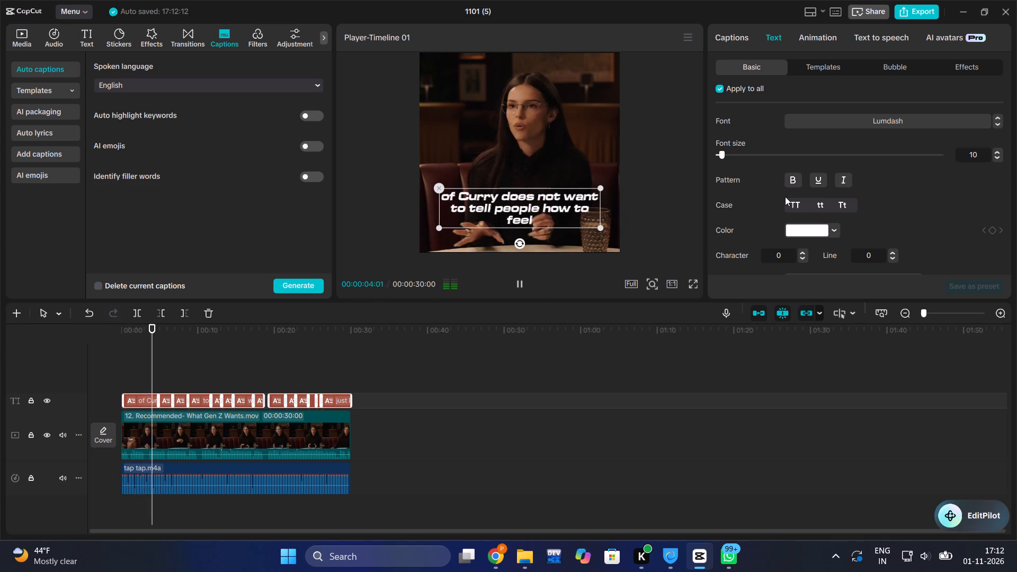
{"action": "scroll", "coordinate": [785, 196], "scroll_direction": "down", "scroll_amount": 1}
{"action": "left_click", "coordinate": [827, 231]}
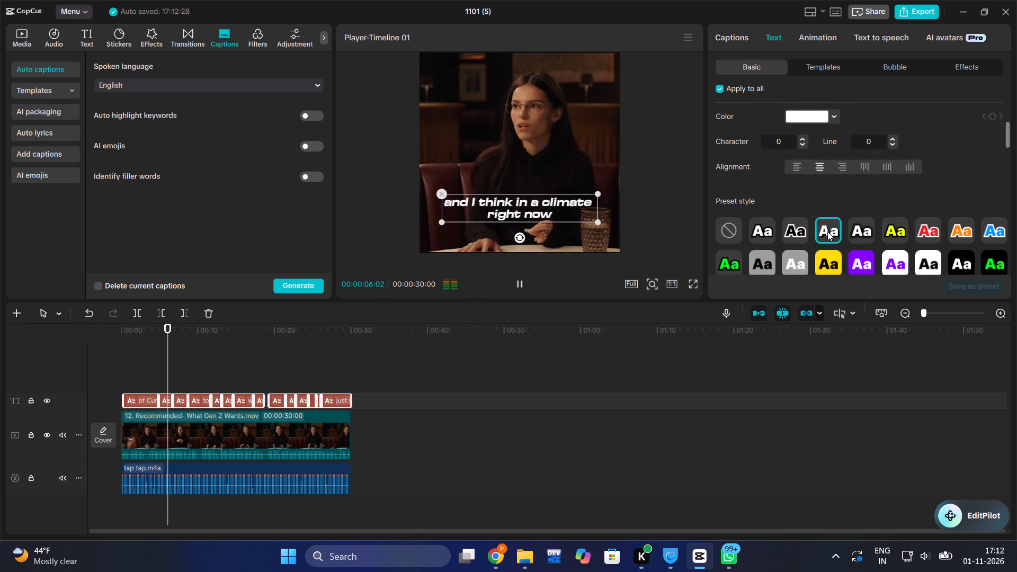
{"action": "left_click", "coordinate": [855, 234]}
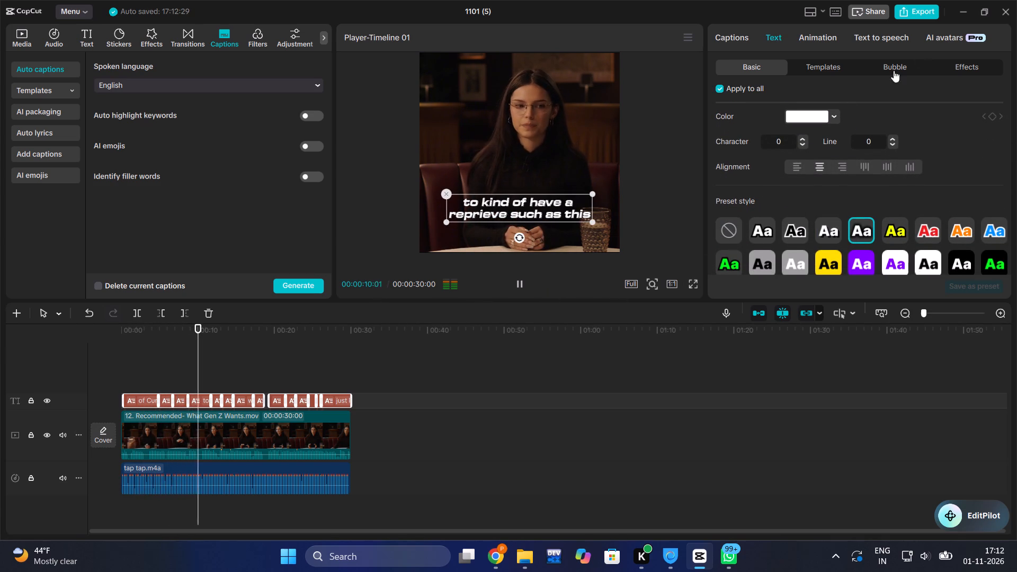
Check which file names are already used in the washington folder and export the clip there as n8.
{"action": "left_click", "coordinate": [910, 16]}
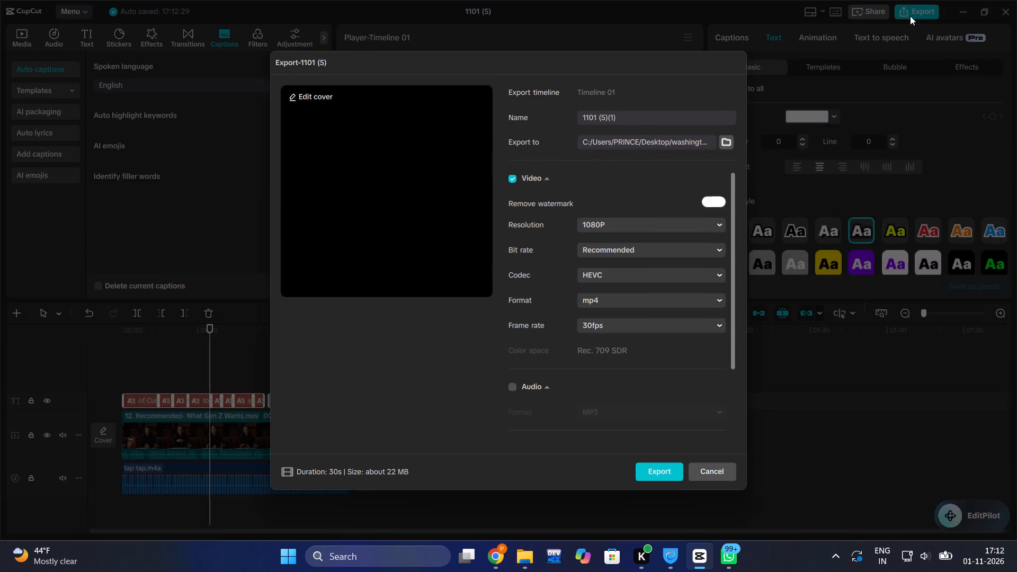
{"action": "left_click", "coordinate": [521, 557]}
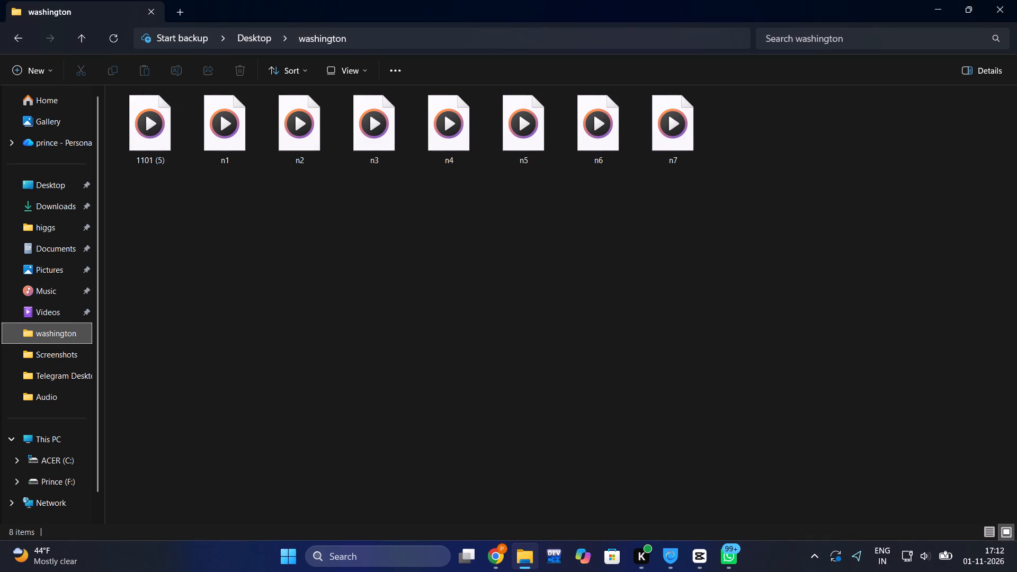
{"action": "left_click", "coordinate": [930, 4]}
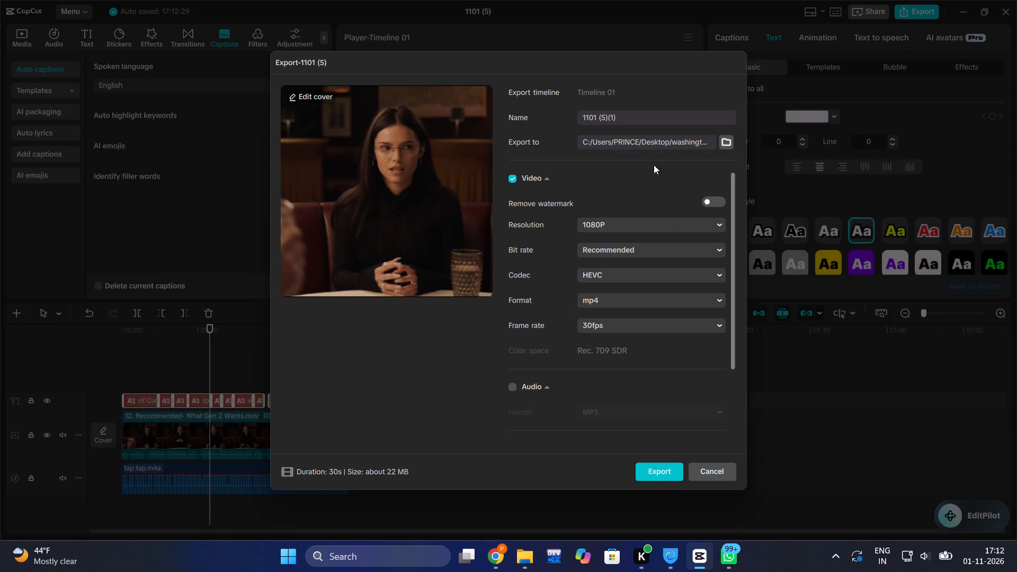
{"action": "left_click_drag", "start_coordinate": [620, 120], "coordinate": [546, 142]}
{"action": "key", "text": "BackSpace"}
{"action": "key", "text": "n"}
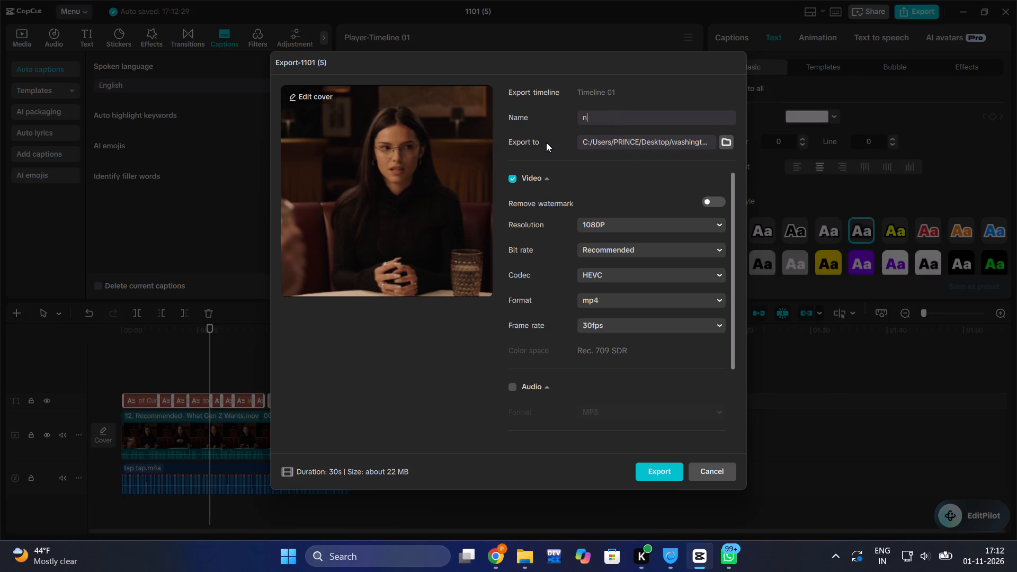
{"action": "key", "text": "8"}
{"action": "left_click", "coordinate": [653, 467]}
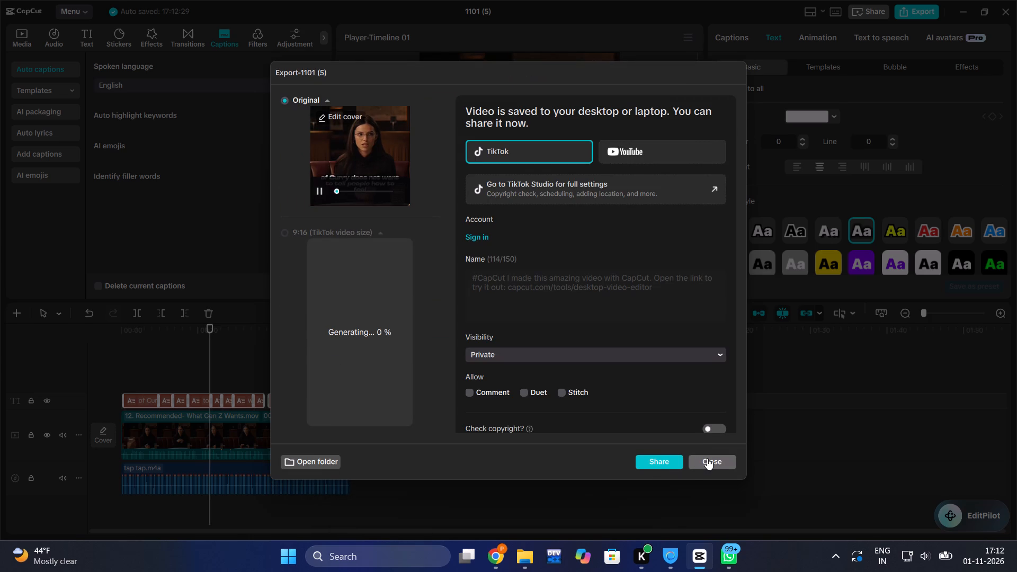
{"action": "left_click", "coordinate": [708, 459]}
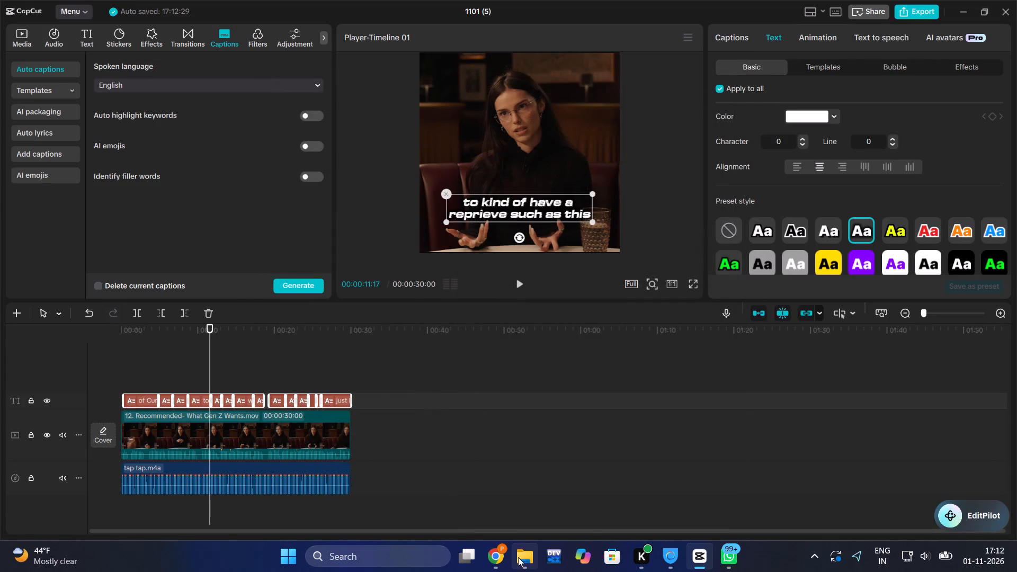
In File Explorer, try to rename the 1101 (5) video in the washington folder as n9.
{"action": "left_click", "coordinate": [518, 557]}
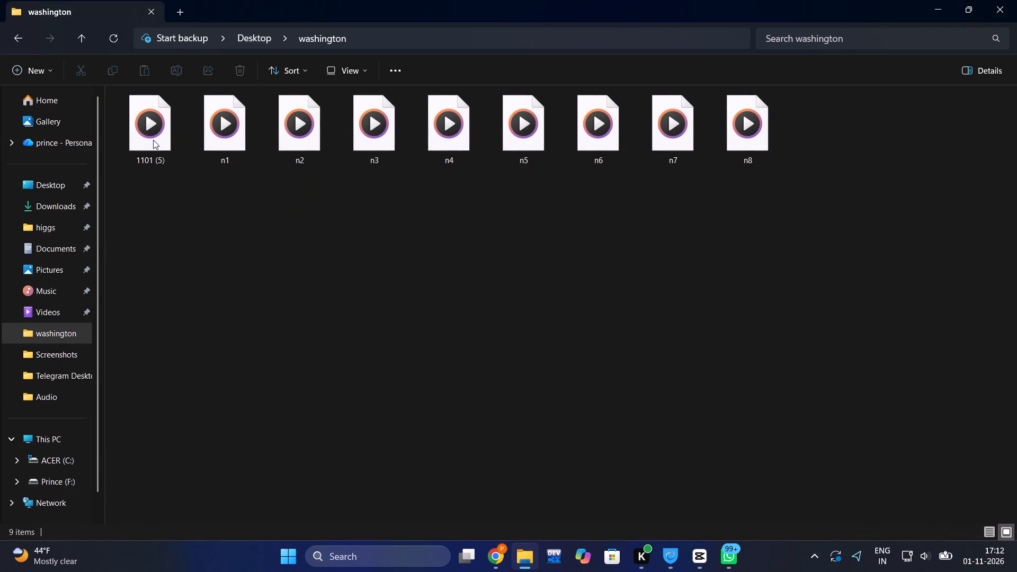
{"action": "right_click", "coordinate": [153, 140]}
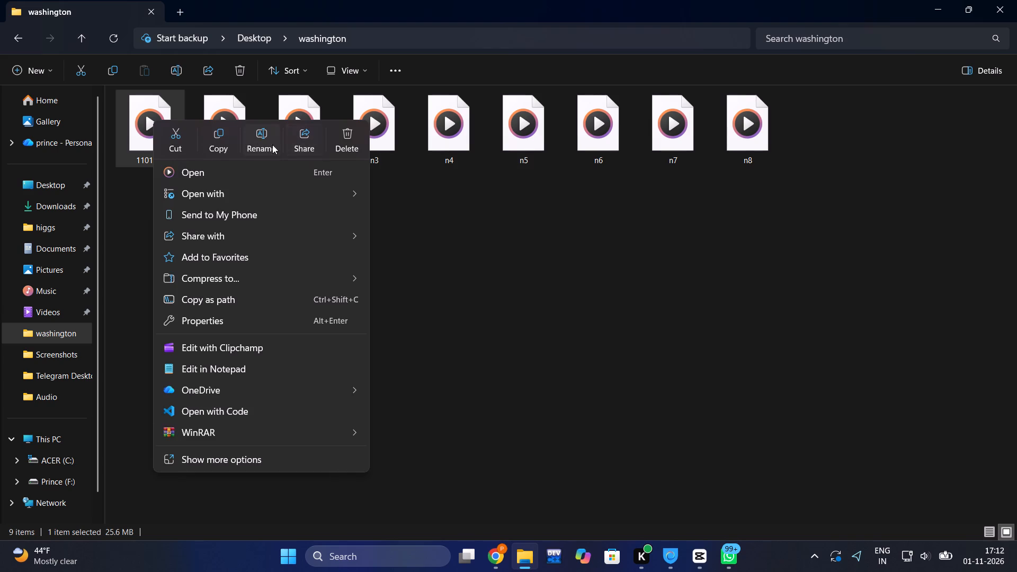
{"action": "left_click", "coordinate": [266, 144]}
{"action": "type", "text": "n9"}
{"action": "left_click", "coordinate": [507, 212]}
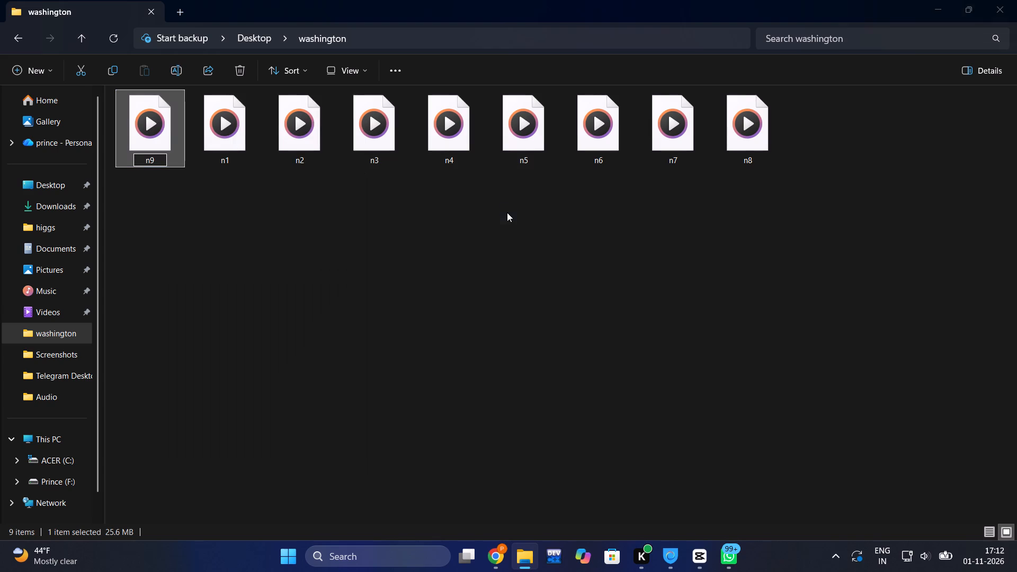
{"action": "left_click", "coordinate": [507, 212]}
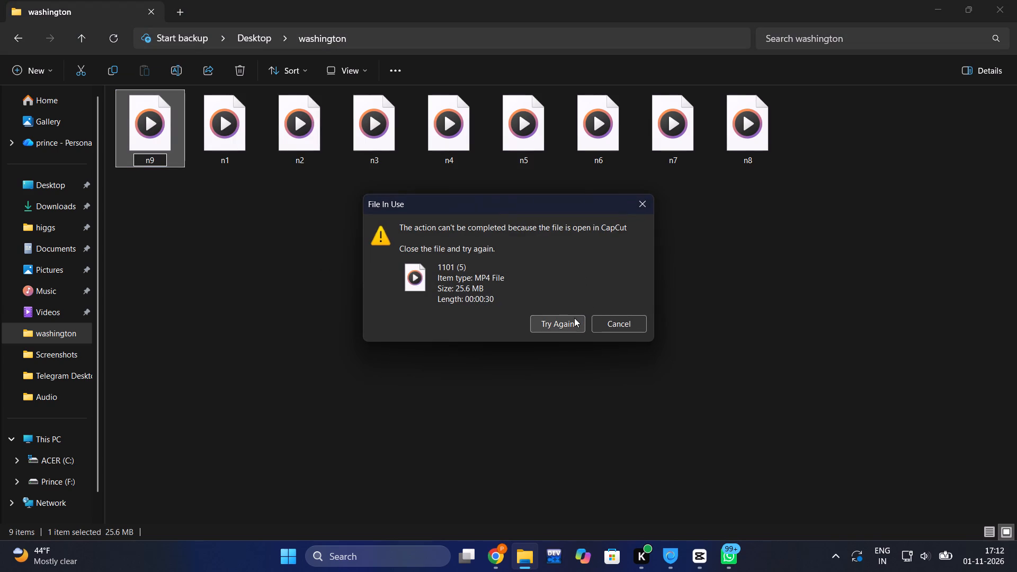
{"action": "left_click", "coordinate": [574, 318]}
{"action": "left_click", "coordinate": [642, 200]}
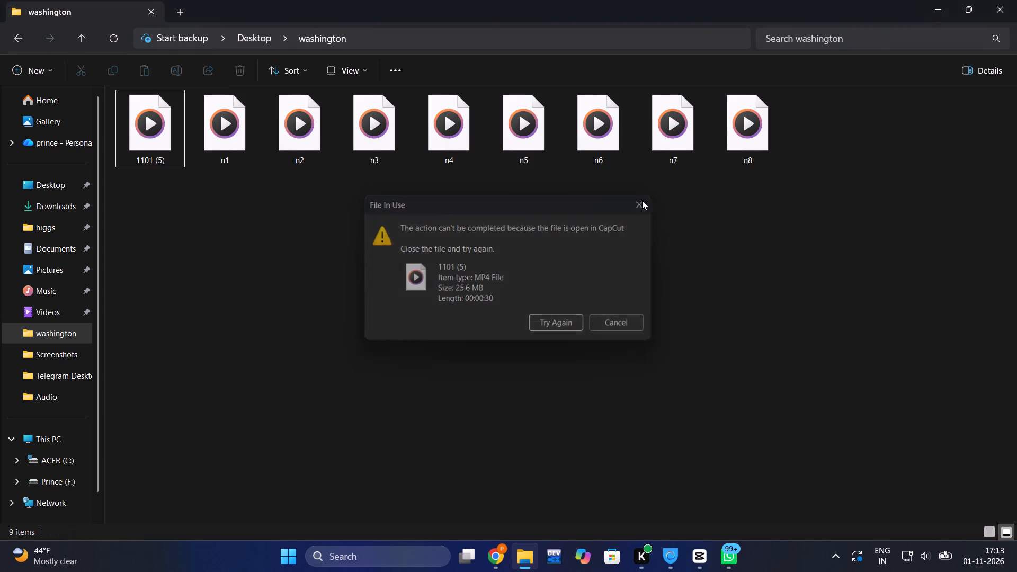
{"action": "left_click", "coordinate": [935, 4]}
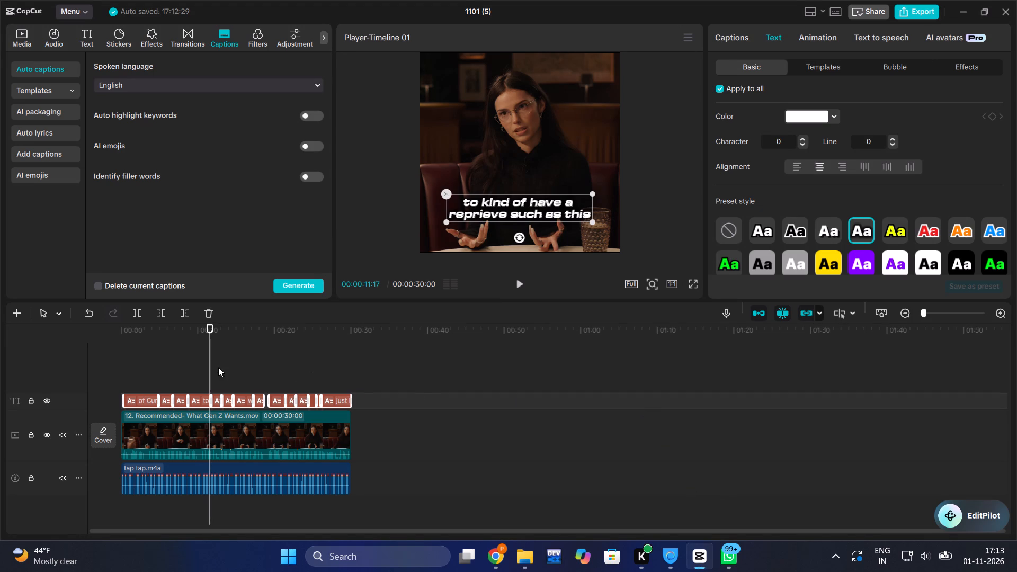
Move the playhead to 00:00:30:00 and delete the interview video with its captions, keeping the tap tap.m4a music.
{"action": "left_click_drag", "start_coordinate": [212, 362], "coordinate": [356, 380]}
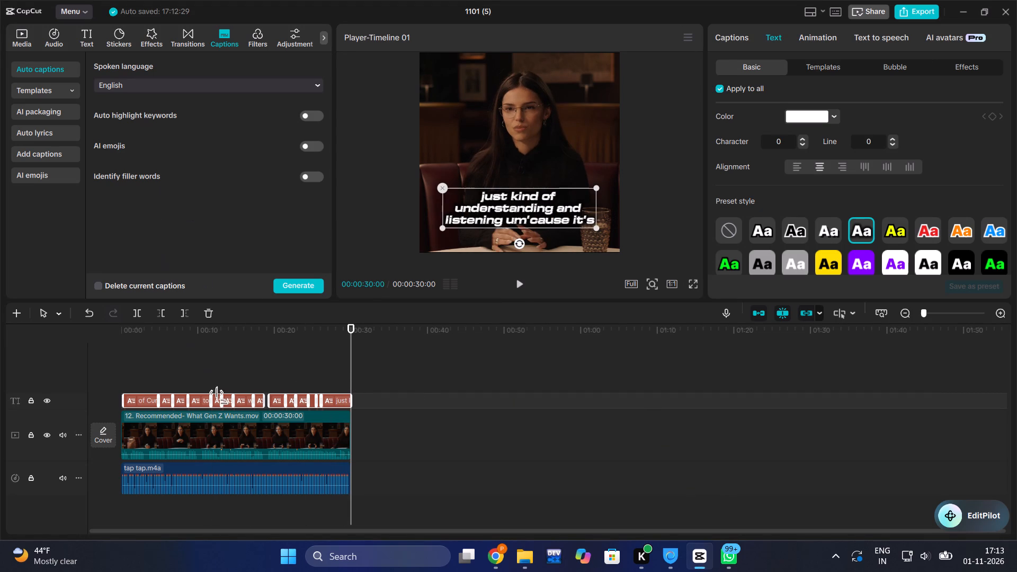
{"action": "left_click", "coordinate": [222, 426]}
{"action": "left_click", "coordinate": [206, 311]}
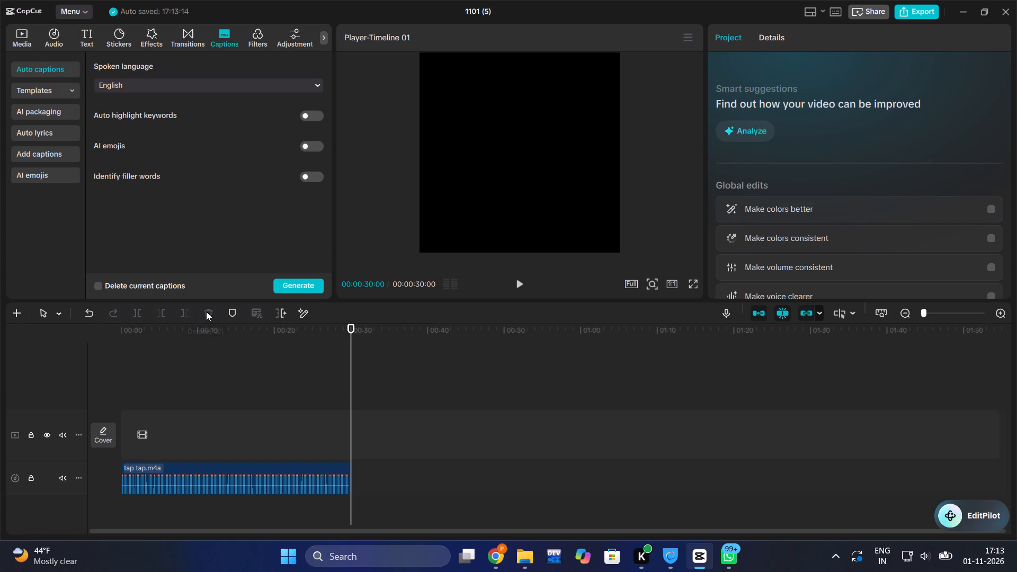
Add the 14 Recommended Expanding Image.mov video to the start of the main track, above the tap tap.m4a music.
{"action": "left_click", "coordinate": [26, 34]}
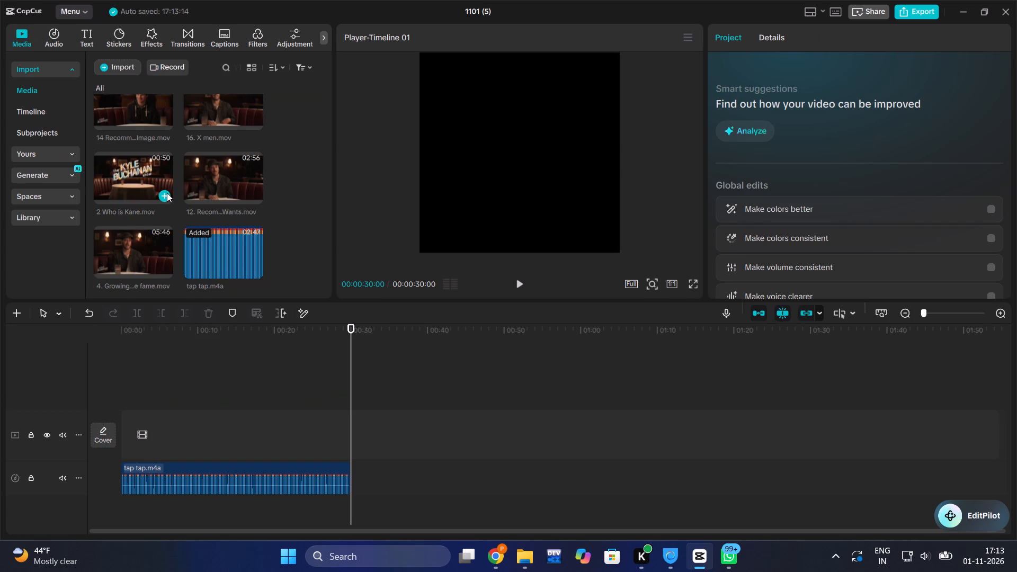
{"action": "scroll", "coordinate": [167, 193], "scroll_direction": "up", "scroll_amount": 1}
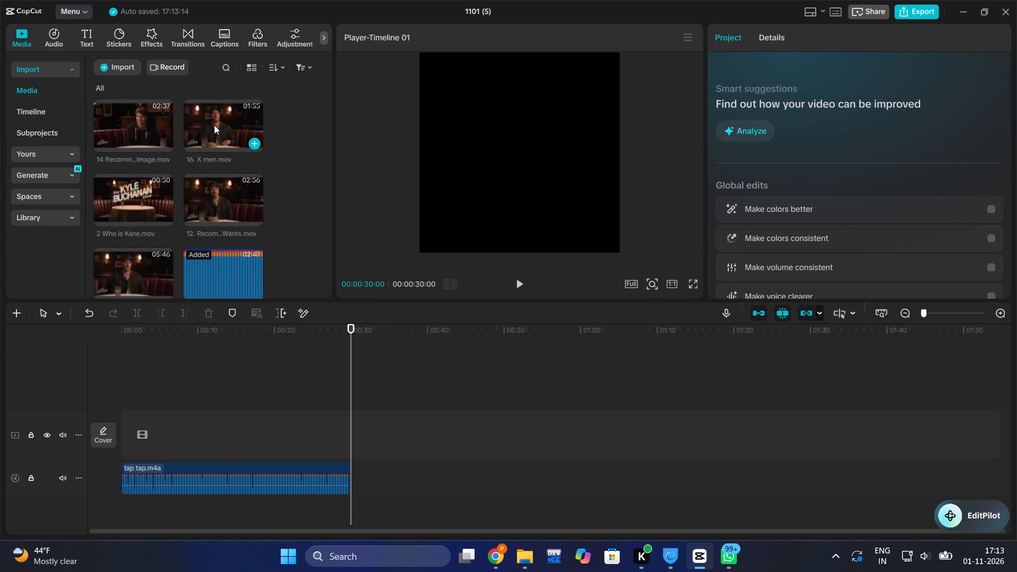
{"action": "left_click_drag", "start_coordinate": [137, 123], "coordinate": [141, 424]}
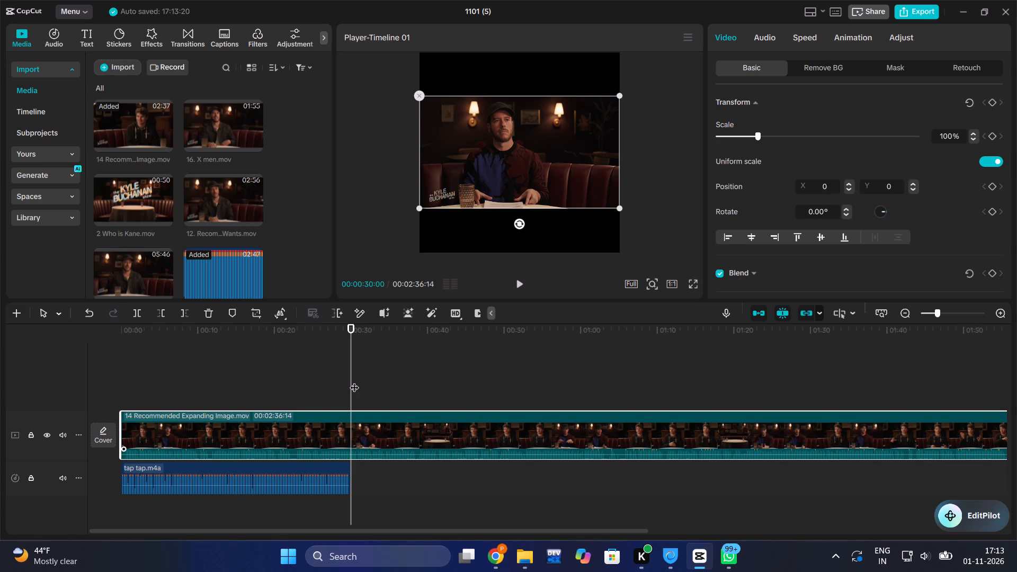
Cut away the part of the interview video before 00:01:40:01.
{"action": "left_click_drag", "start_coordinate": [354, 381], "coordinate": [840, 356]}
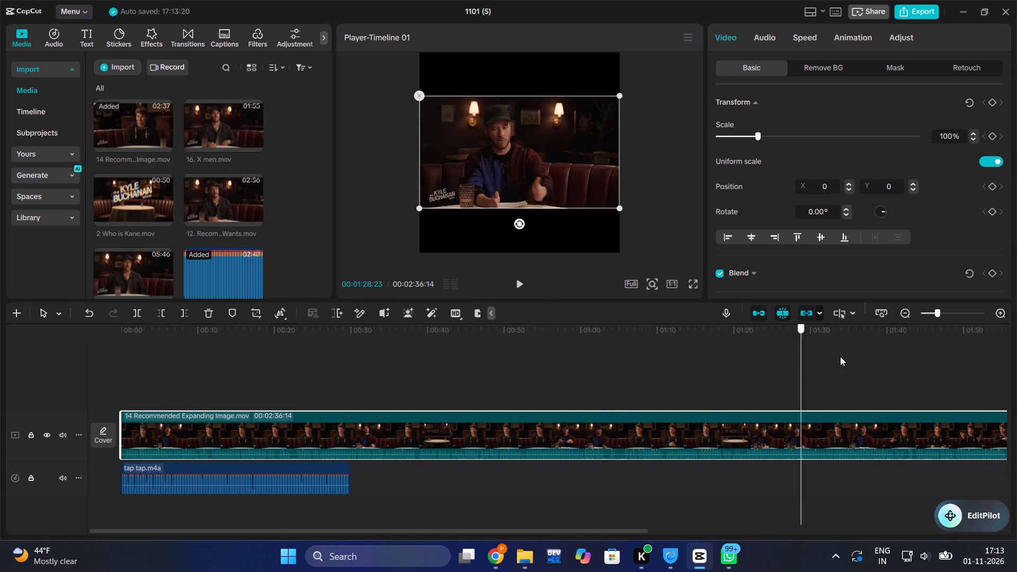
{"action": "left_click_drag", "start_coordinate": [840, 356], "coordinate": [887, 369]}
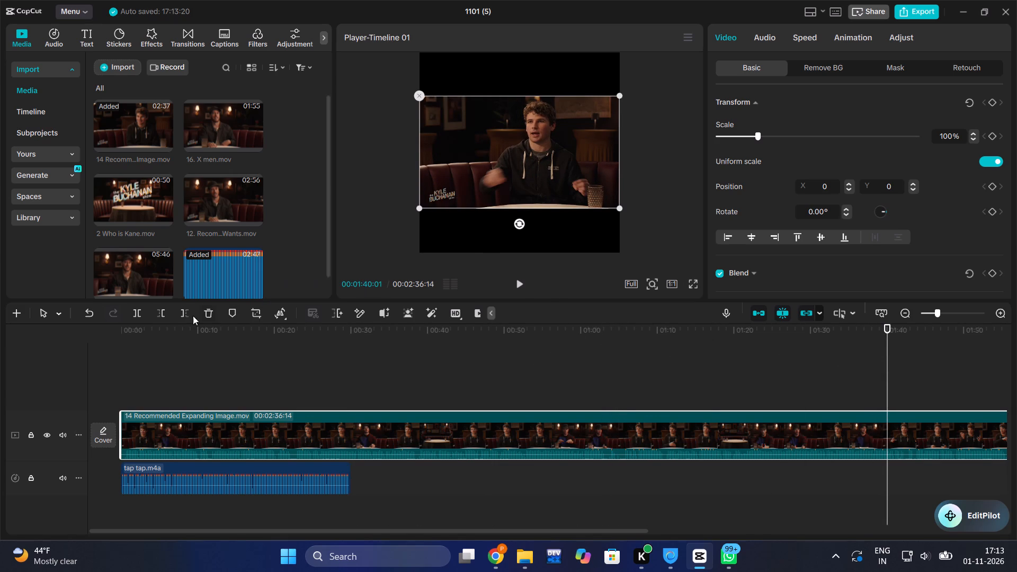
{"action": "left_click", "coordinate": [162, 311]}
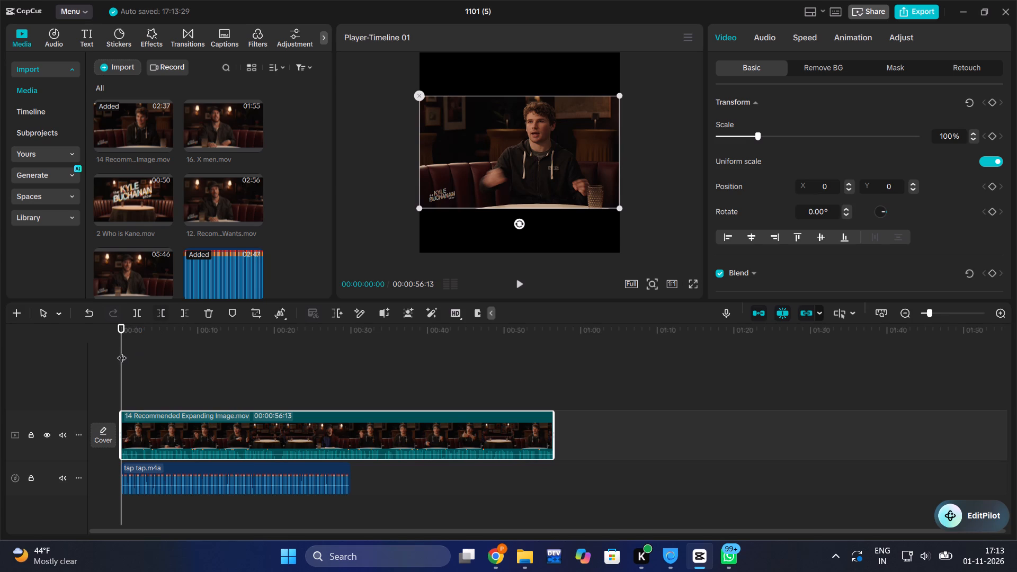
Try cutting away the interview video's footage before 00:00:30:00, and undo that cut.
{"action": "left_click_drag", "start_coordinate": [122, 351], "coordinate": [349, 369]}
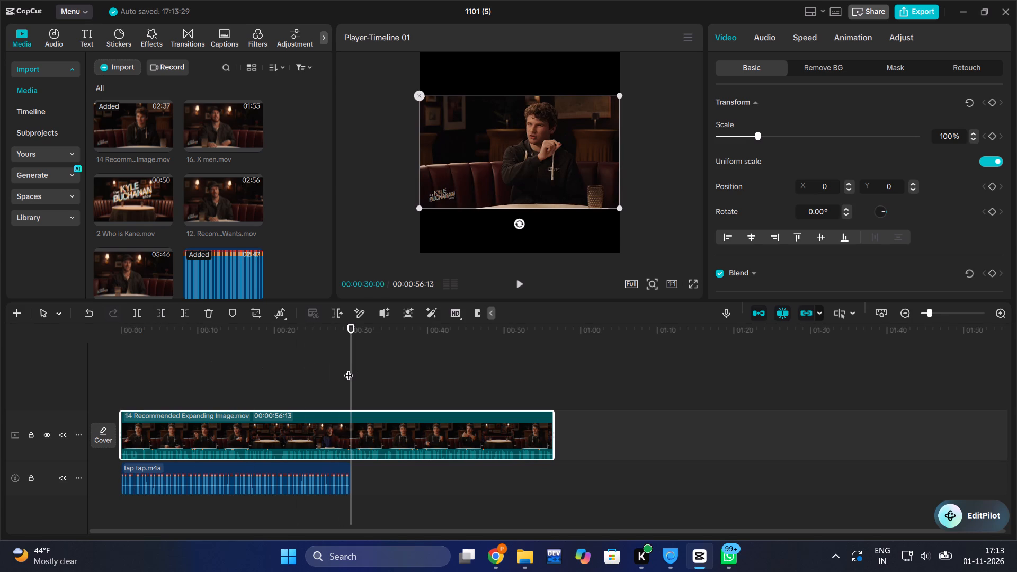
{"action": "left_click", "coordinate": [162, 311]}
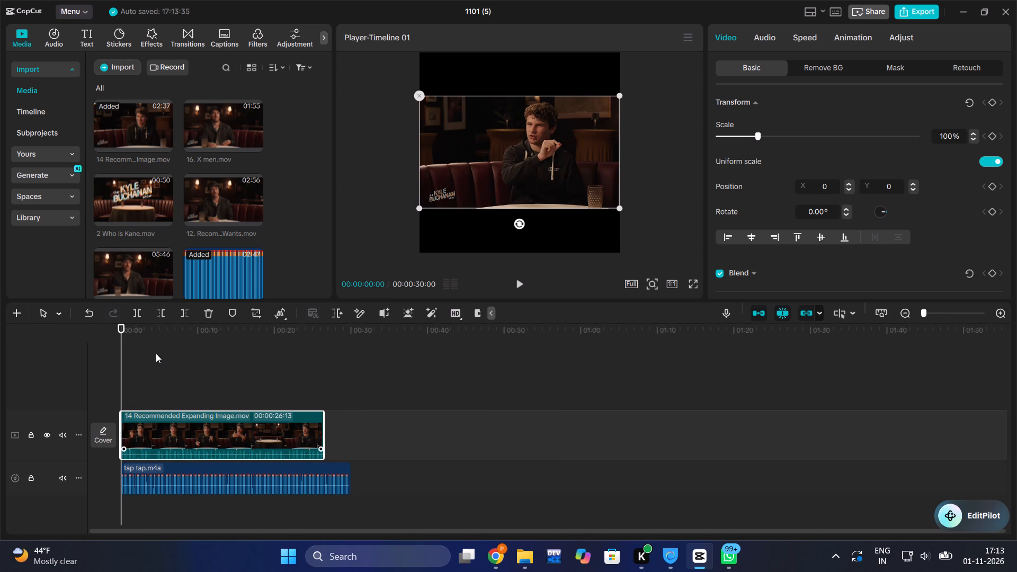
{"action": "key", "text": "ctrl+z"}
Cut off the interview video after 00:00:30:00 to match the music's end and return the playhead to the start.
{"action": "left_click_drag", "start_coordinate": [119, 353], "coordinate": [326, 386]}
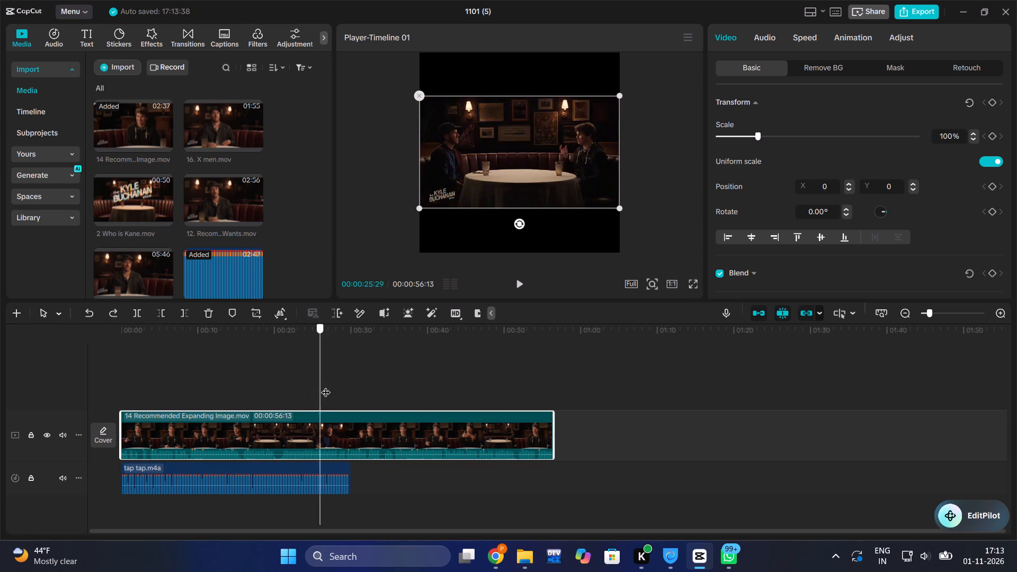
{"action": "left_click_drag", "start_coordinate": [326, 386], "coordinate": [341, 387]}
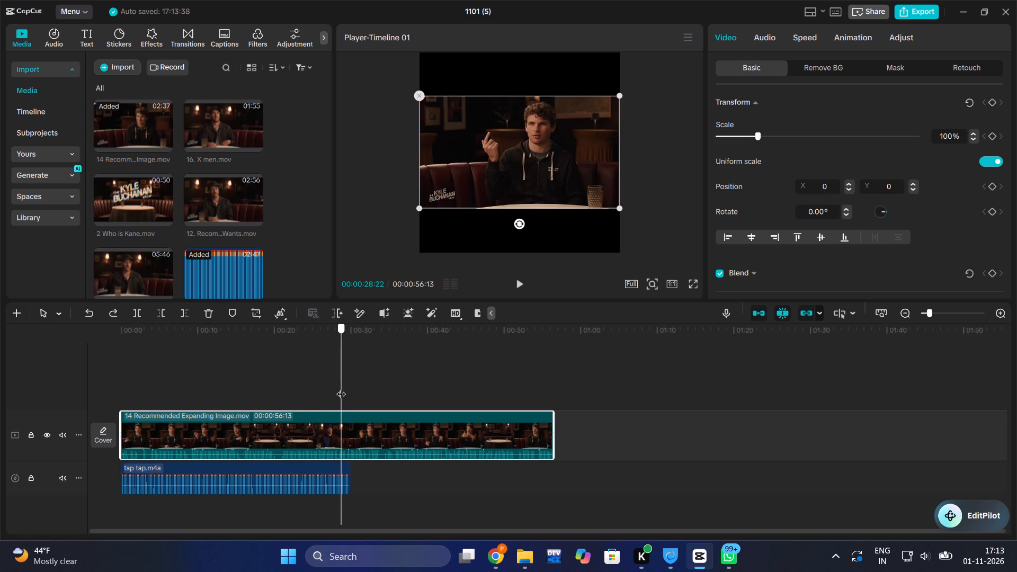
{"action": "left_click_drag", "start_coordinate": [341, 387], "coordinate": [344, 387]}
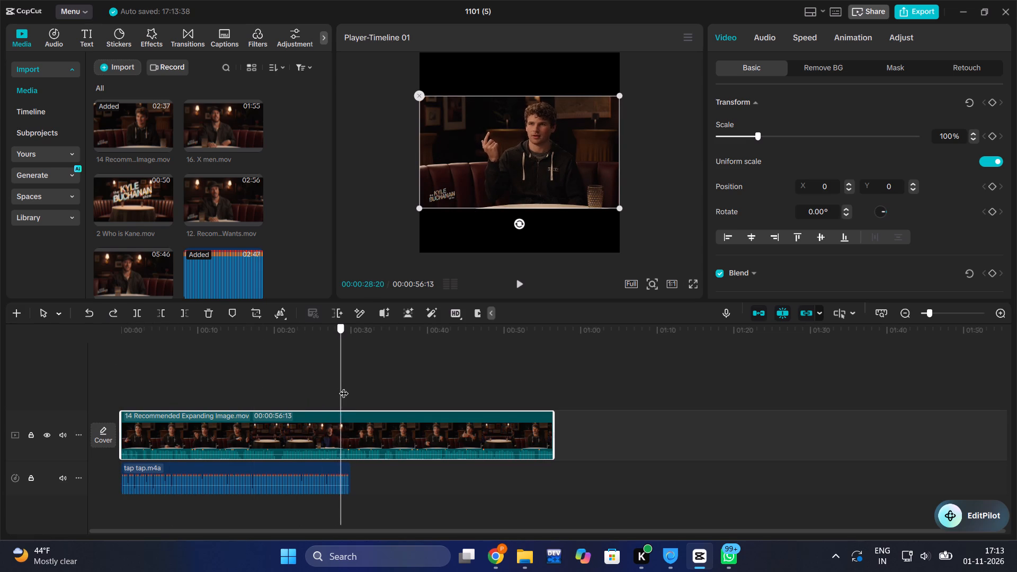
{"action": "left_click_drag", "start_coordinate": [344, 387], "coordinate": [352, 389]}
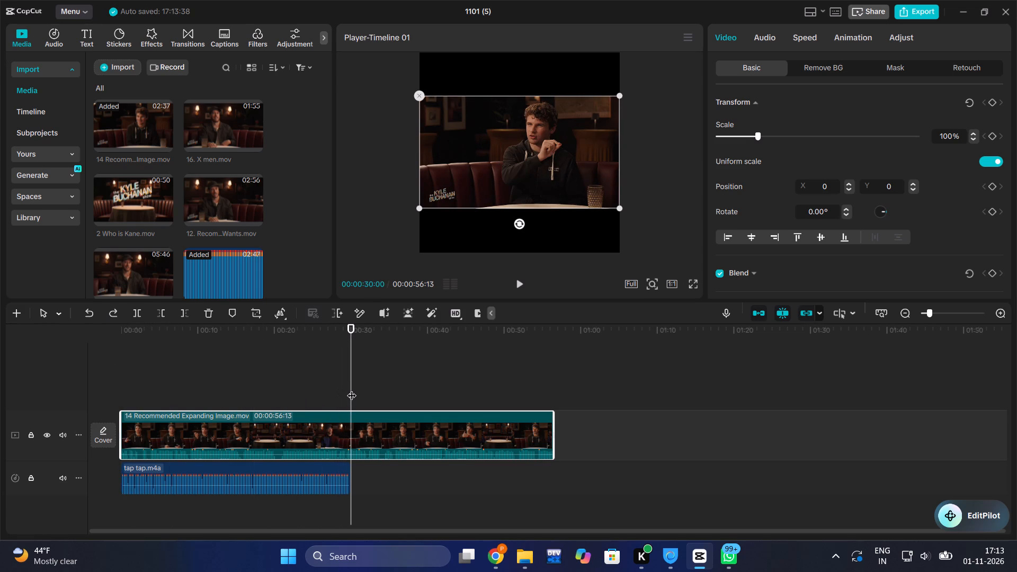
{"action": "left_click", "coordinate": [177, 309]}
{"action": "left_click_drag", "start_coordinate": [351, 336], "coordinate": [103, 409]}
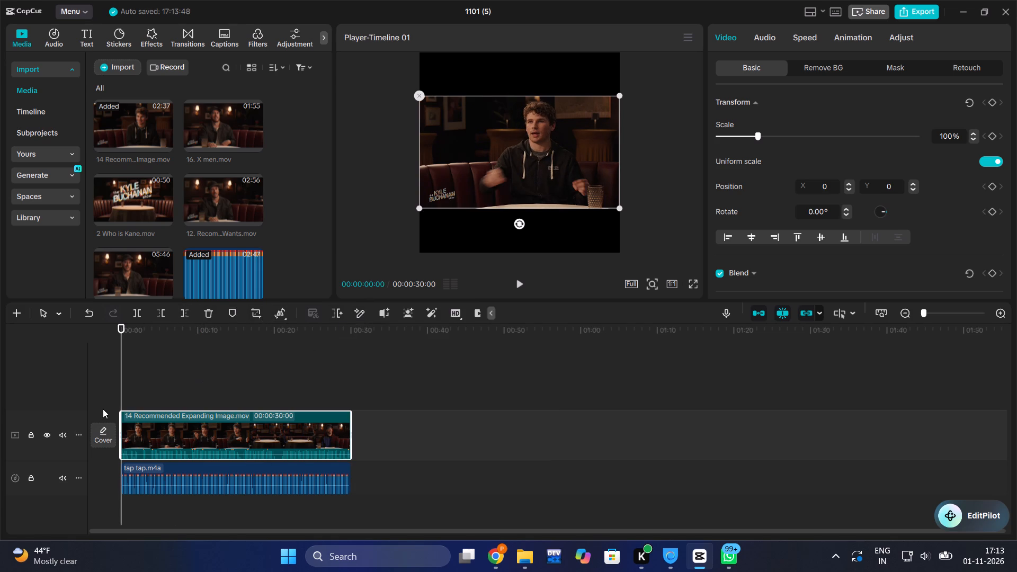
Enlarge the interview video to about 177% to fill the square frame and shift it horizontally to X -406, centring the speaker.
{"action": "left_click", "coordinate": [228, 35]}
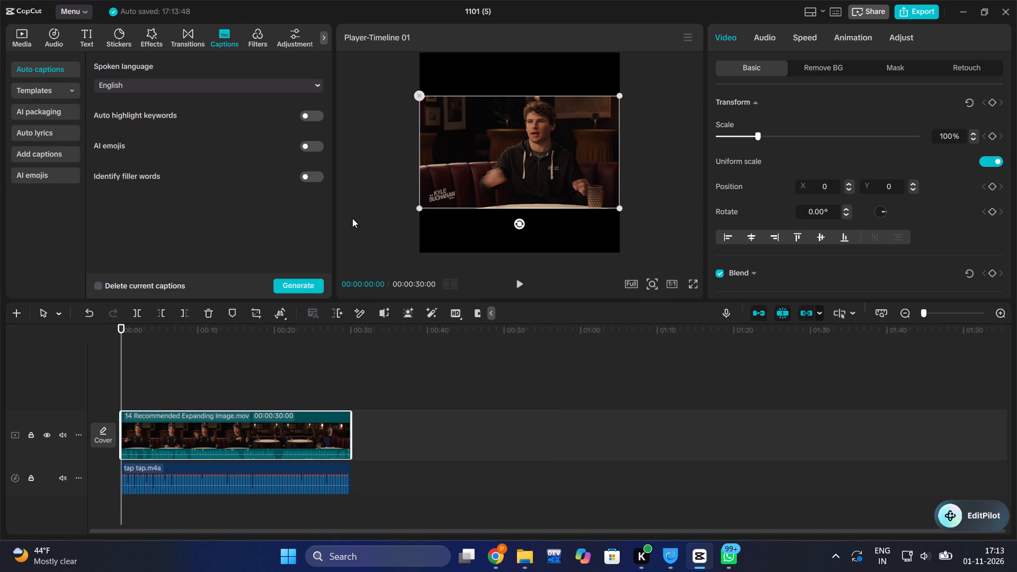
{"action": "left_click_drag", "start_coordinate": [621, 207], "coordinate": [720, 292]}
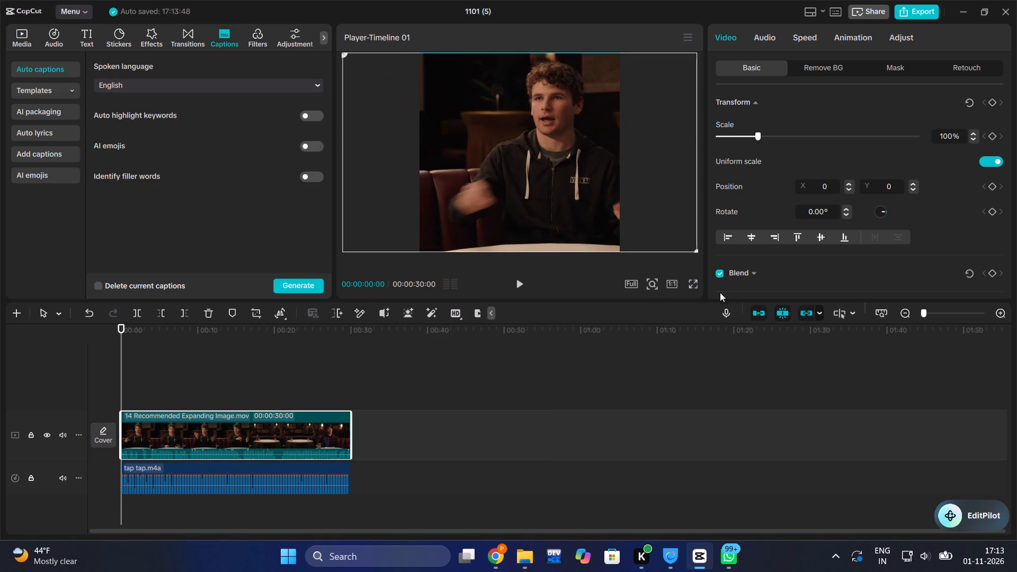
{"action": "left_click_drag", "start_coordinate": [720, 292], "coordinate": [722, 294]}
{"action": "left_click_drag", "start_coordinate": [573, 208], "coordinate": [551, 205]}
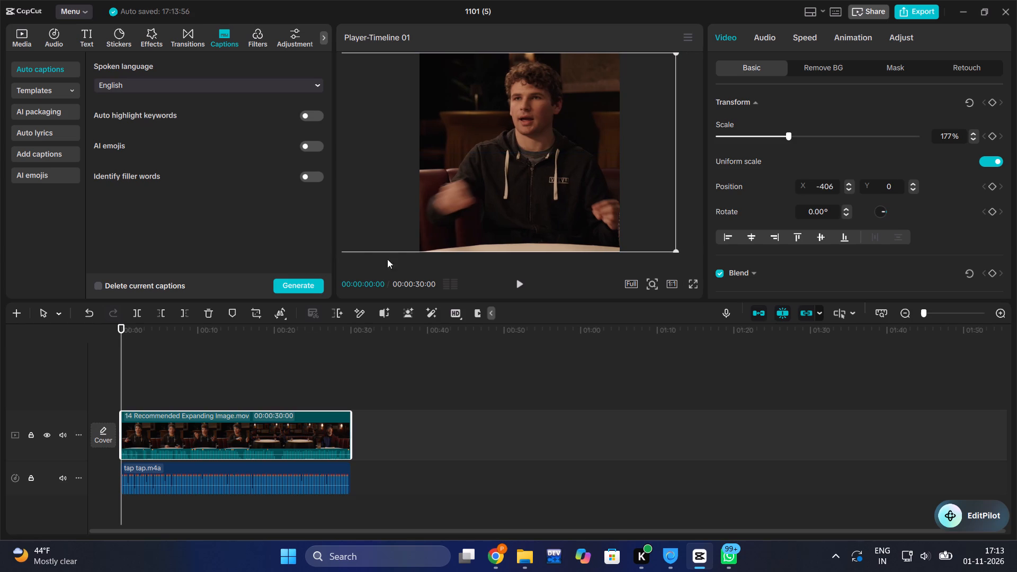
Generate English auto captions for the 30-second clip.
{"action": "left_click", "coordinate": [302, 287]}
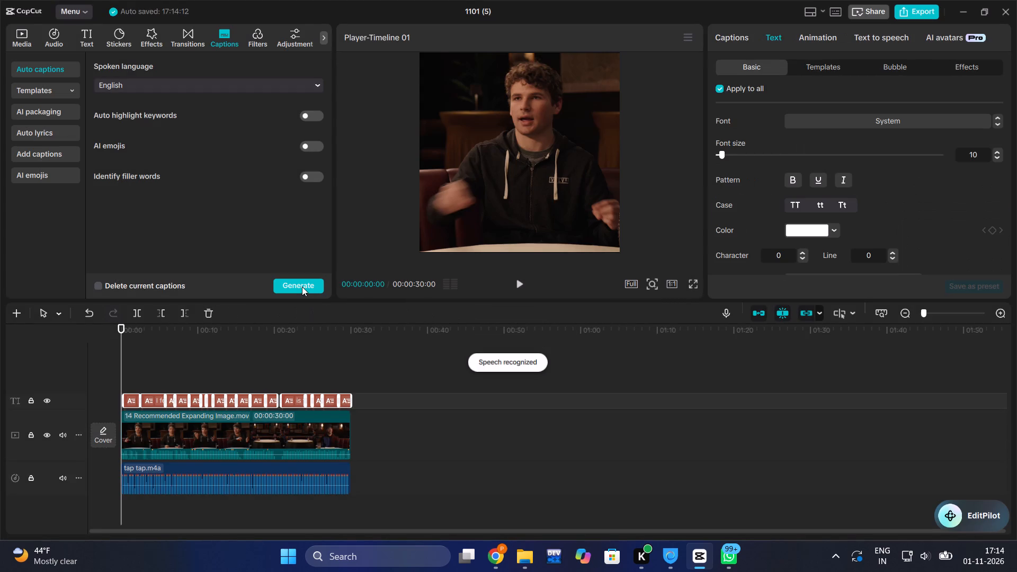
Set all captions to the Lumdash font in bold with the white preset style that has a pink-red glow.
{"action": "left_click", "coordinate": [822, 120]}
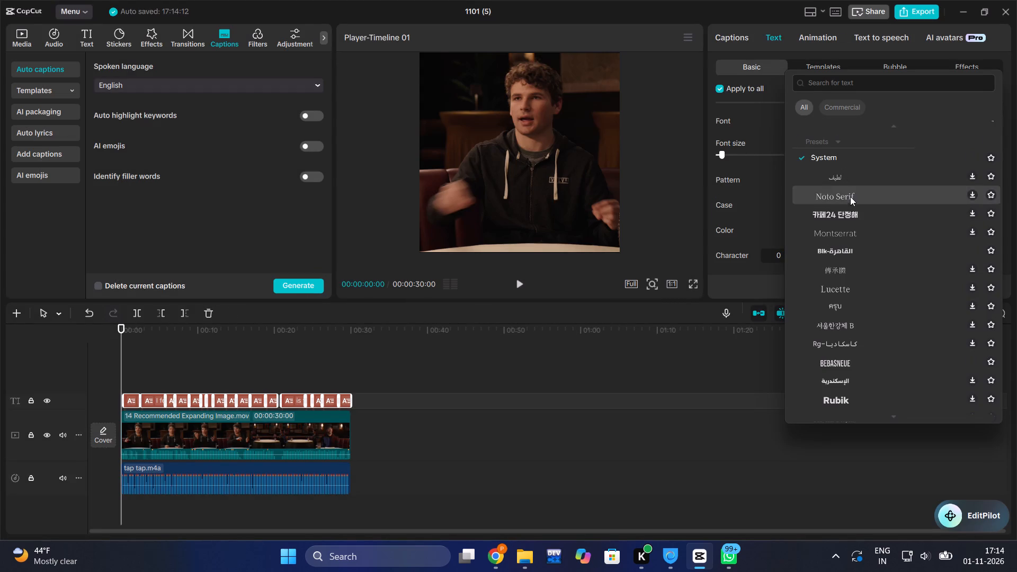
{"action": "scroll", "coordinate": [847, 193], "scroll_direction": "up", "scroll_amount": 2}
{"action": "left_click", "coordinate": [832, 157]}
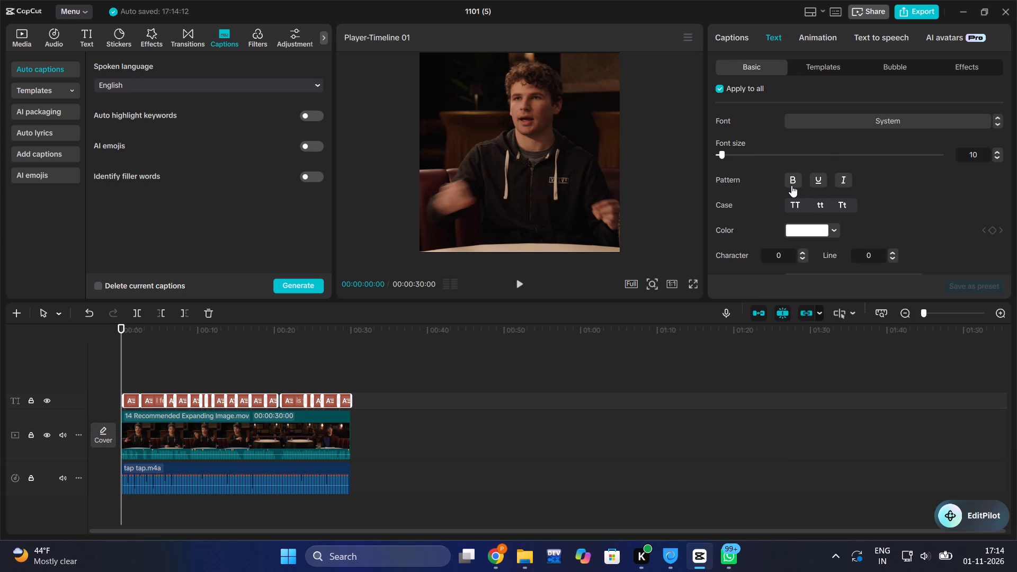
{"action": "left_click", "coordinate": [790, 184]}
{"action": "scroll", "coordinate": [790, 184], "scroll_direction": "down", "scroll_amount": 1}
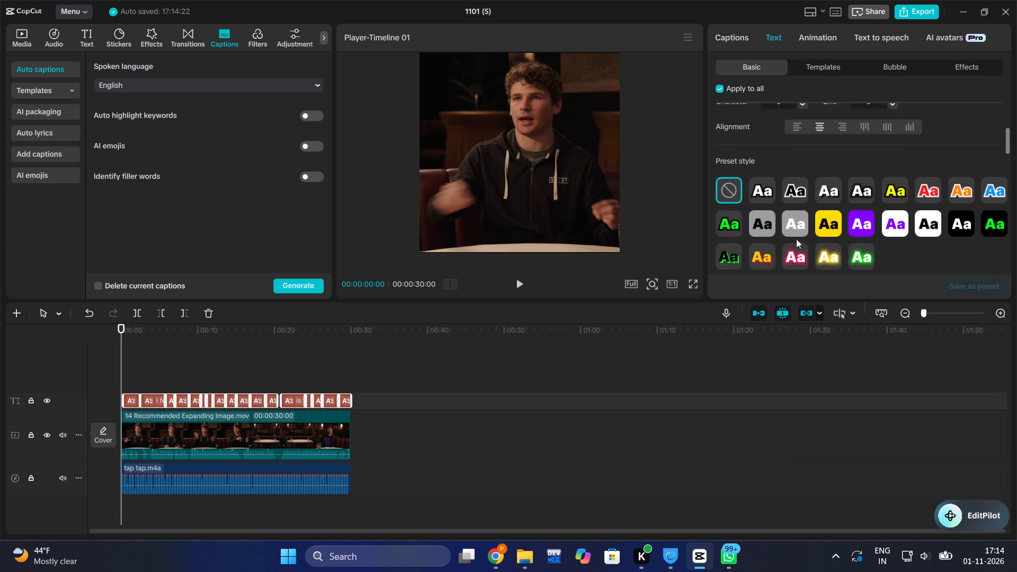
{"action": "left_click", "coordinate": [794, 260]}
Preview the captions, reduce the font size of all captions to 9, and play the clip through to the end.
{"action": "key", "text": "space"}
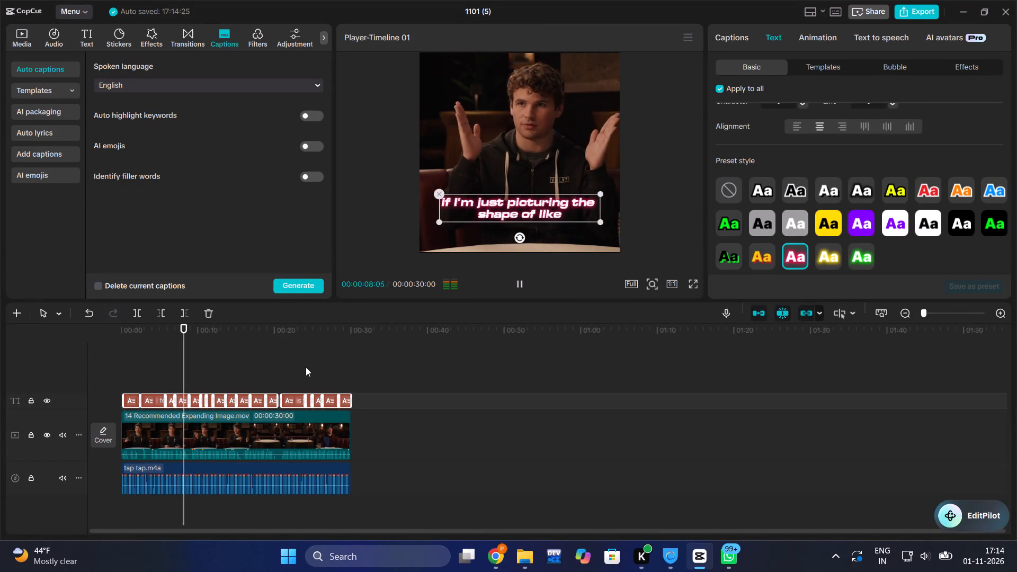
{"action": "scroll", "coordinate": [853, 196], "scroll_direction": "up", "scroll_amount": 1}
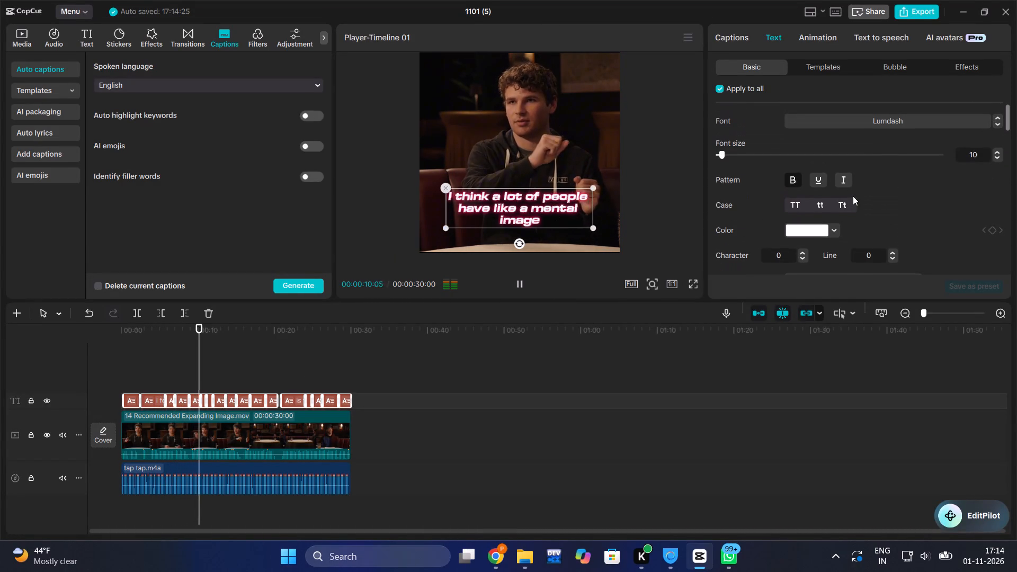
{"action": "scroll", "coordinate": [853, 196], "scroll_direction": "up", "scroll_amount": 1}
{"action": "left_click", "coordinate": [996, 155]}
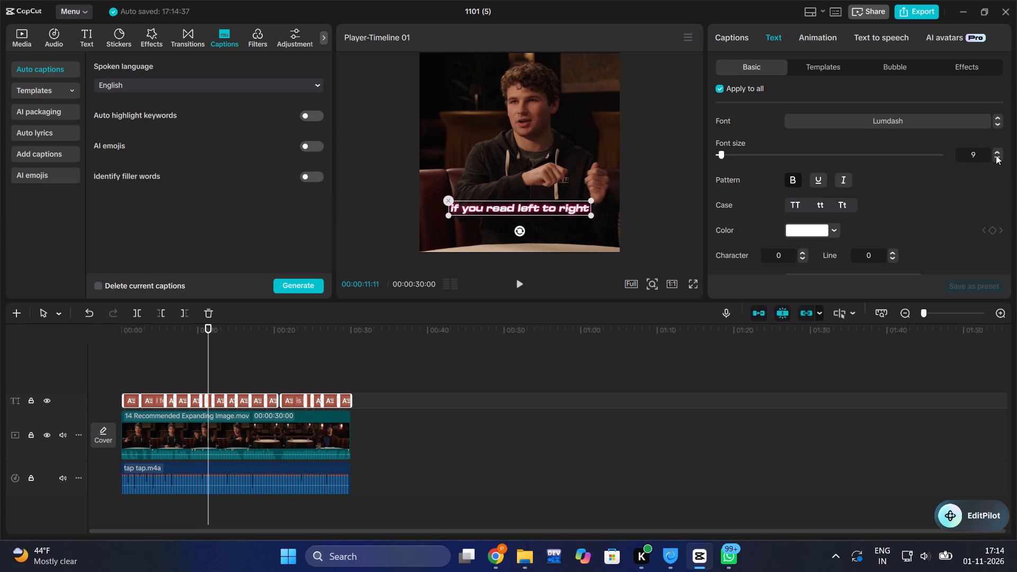
{"action": "key", "text": "space"}
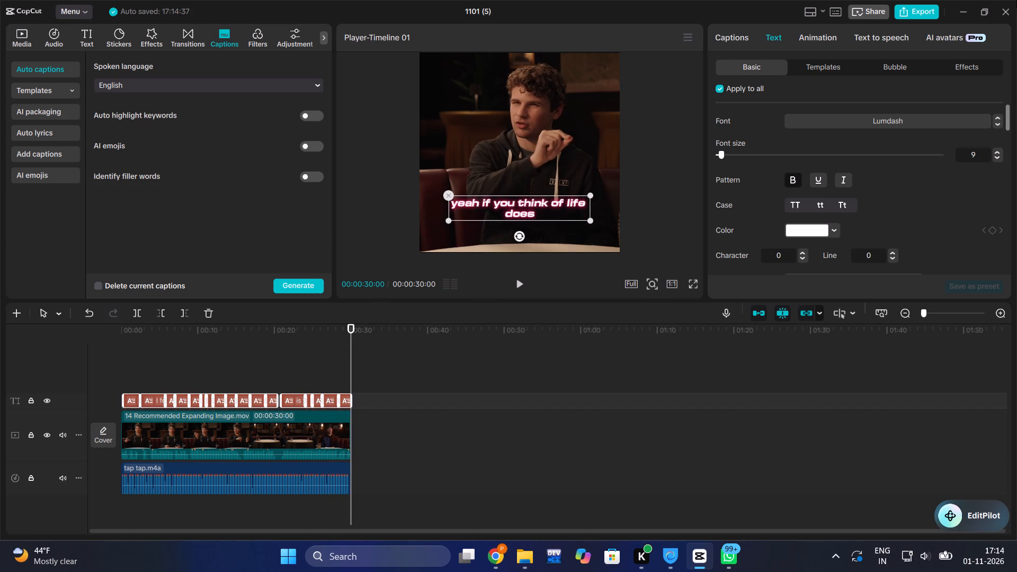
Export the clip as n10 to the washington folder and close the export window.
{"action": "left_click", "coordinate": [903, 15]}
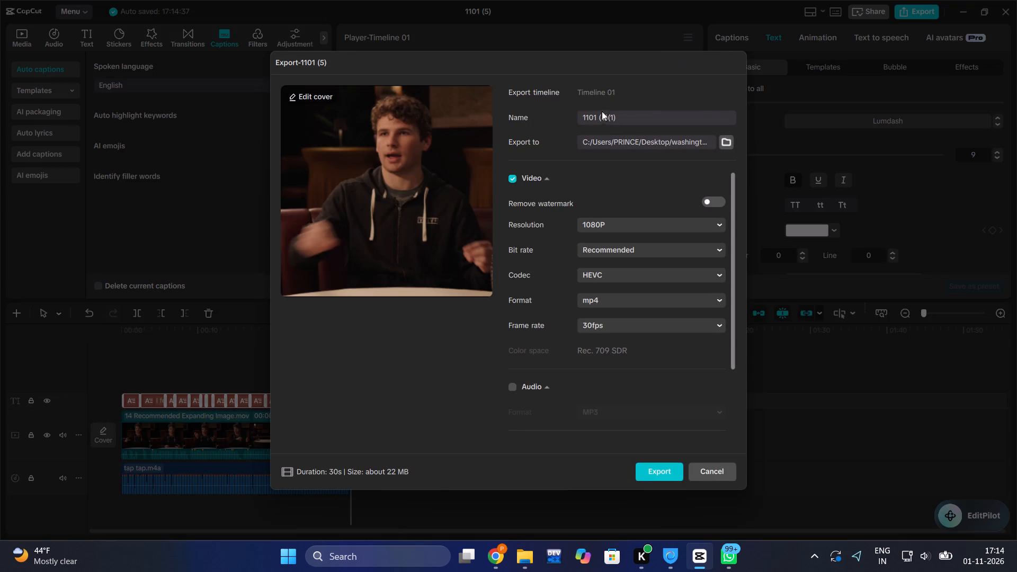
{"action": "left_click_drag", "start_coordinate": [628, 118], "coordinate": [563, 137]}
{"action": "key", "text": "BackSpace"}
{"action": "type", "text": "n10"}
{"action": "left_click", "coordinate": [653, 482]}
{"action": "left_click", "coordinate": [648, 468]}
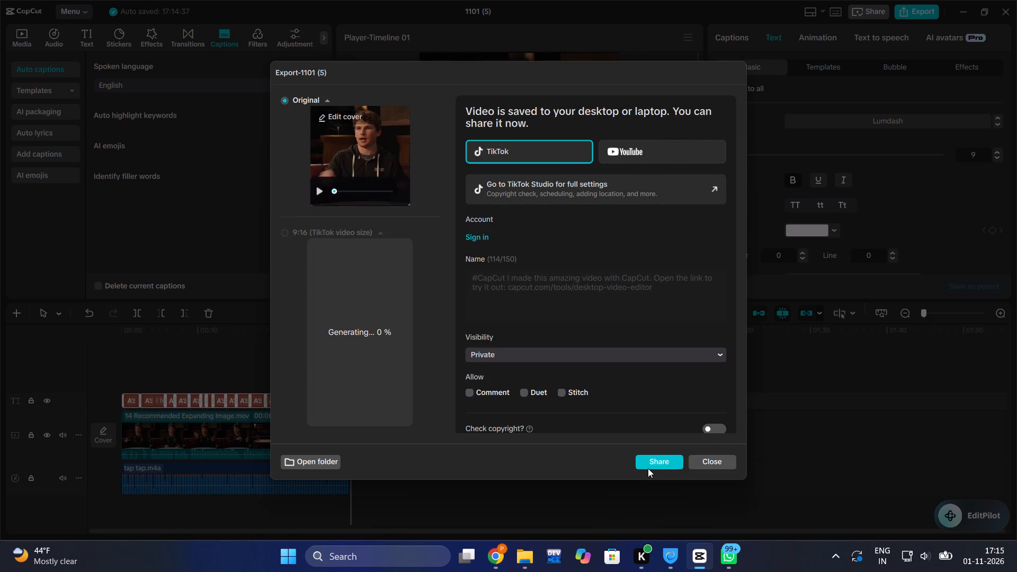
{"action": "left_click", "coordinate": [701, 458]}
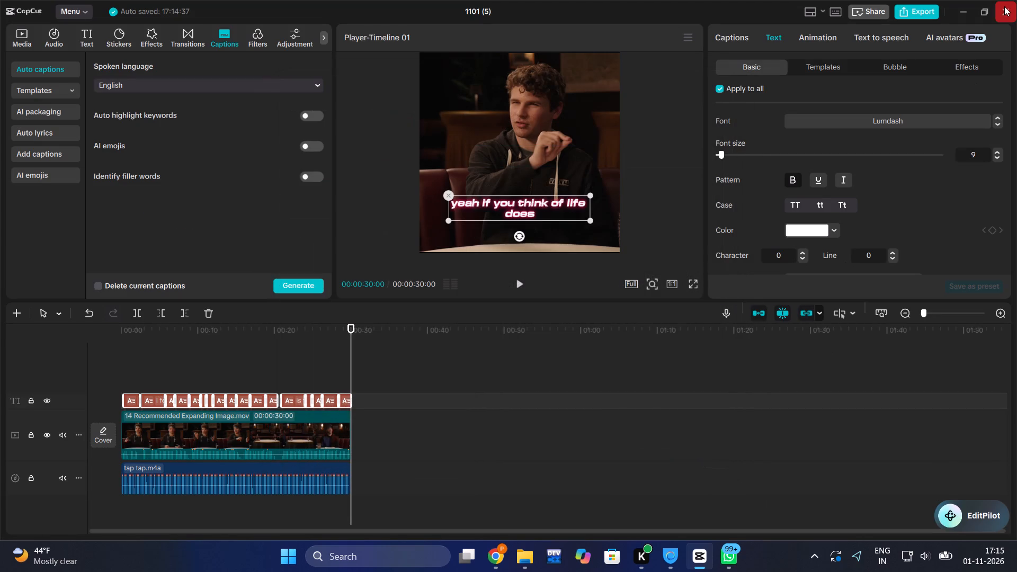
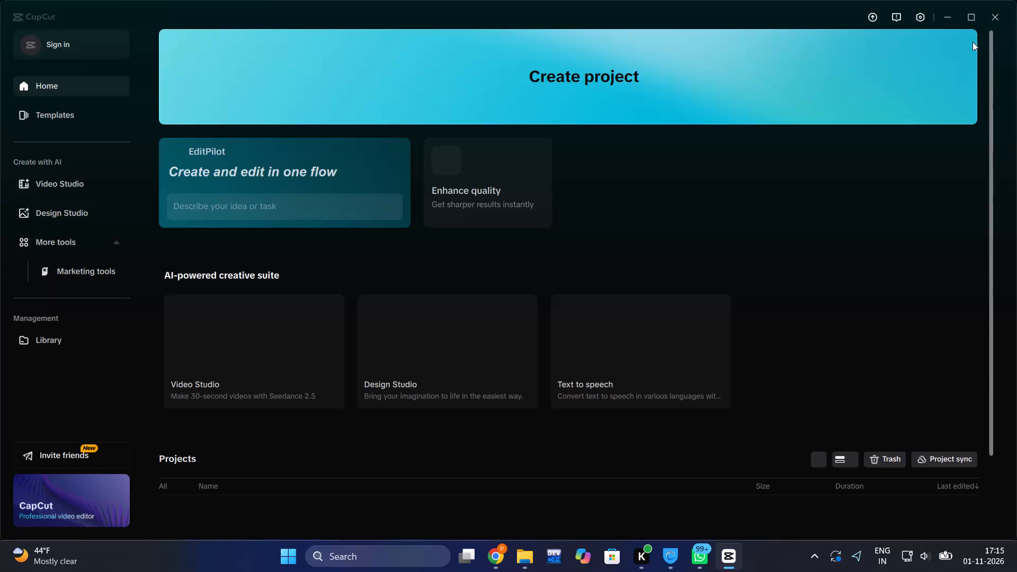
Close the CapCut home window to exit the application.
{"action": "left_click", "coordinate": [989, 20]}
{"action": "left_click", "coordinate": [996, 17]}
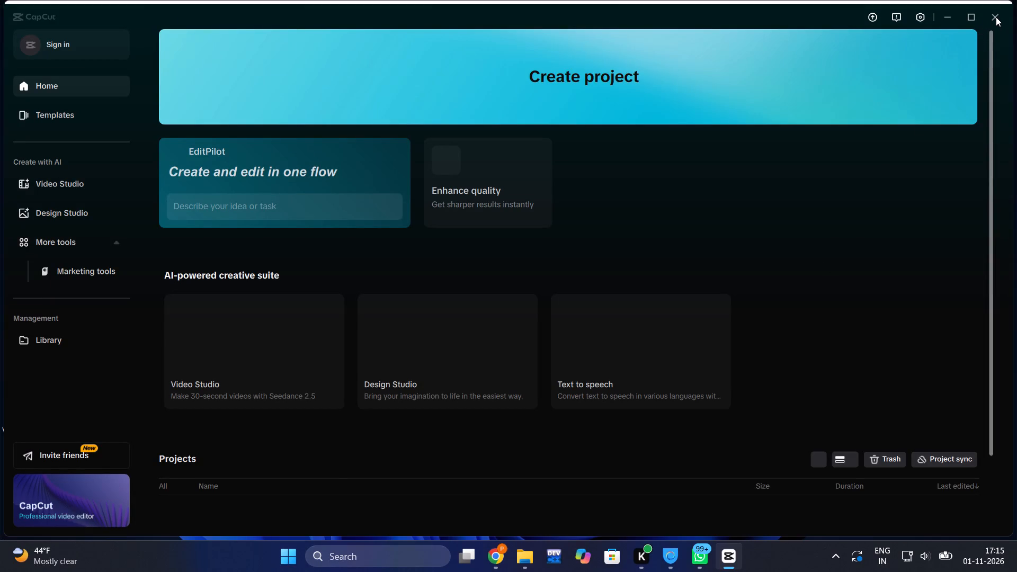